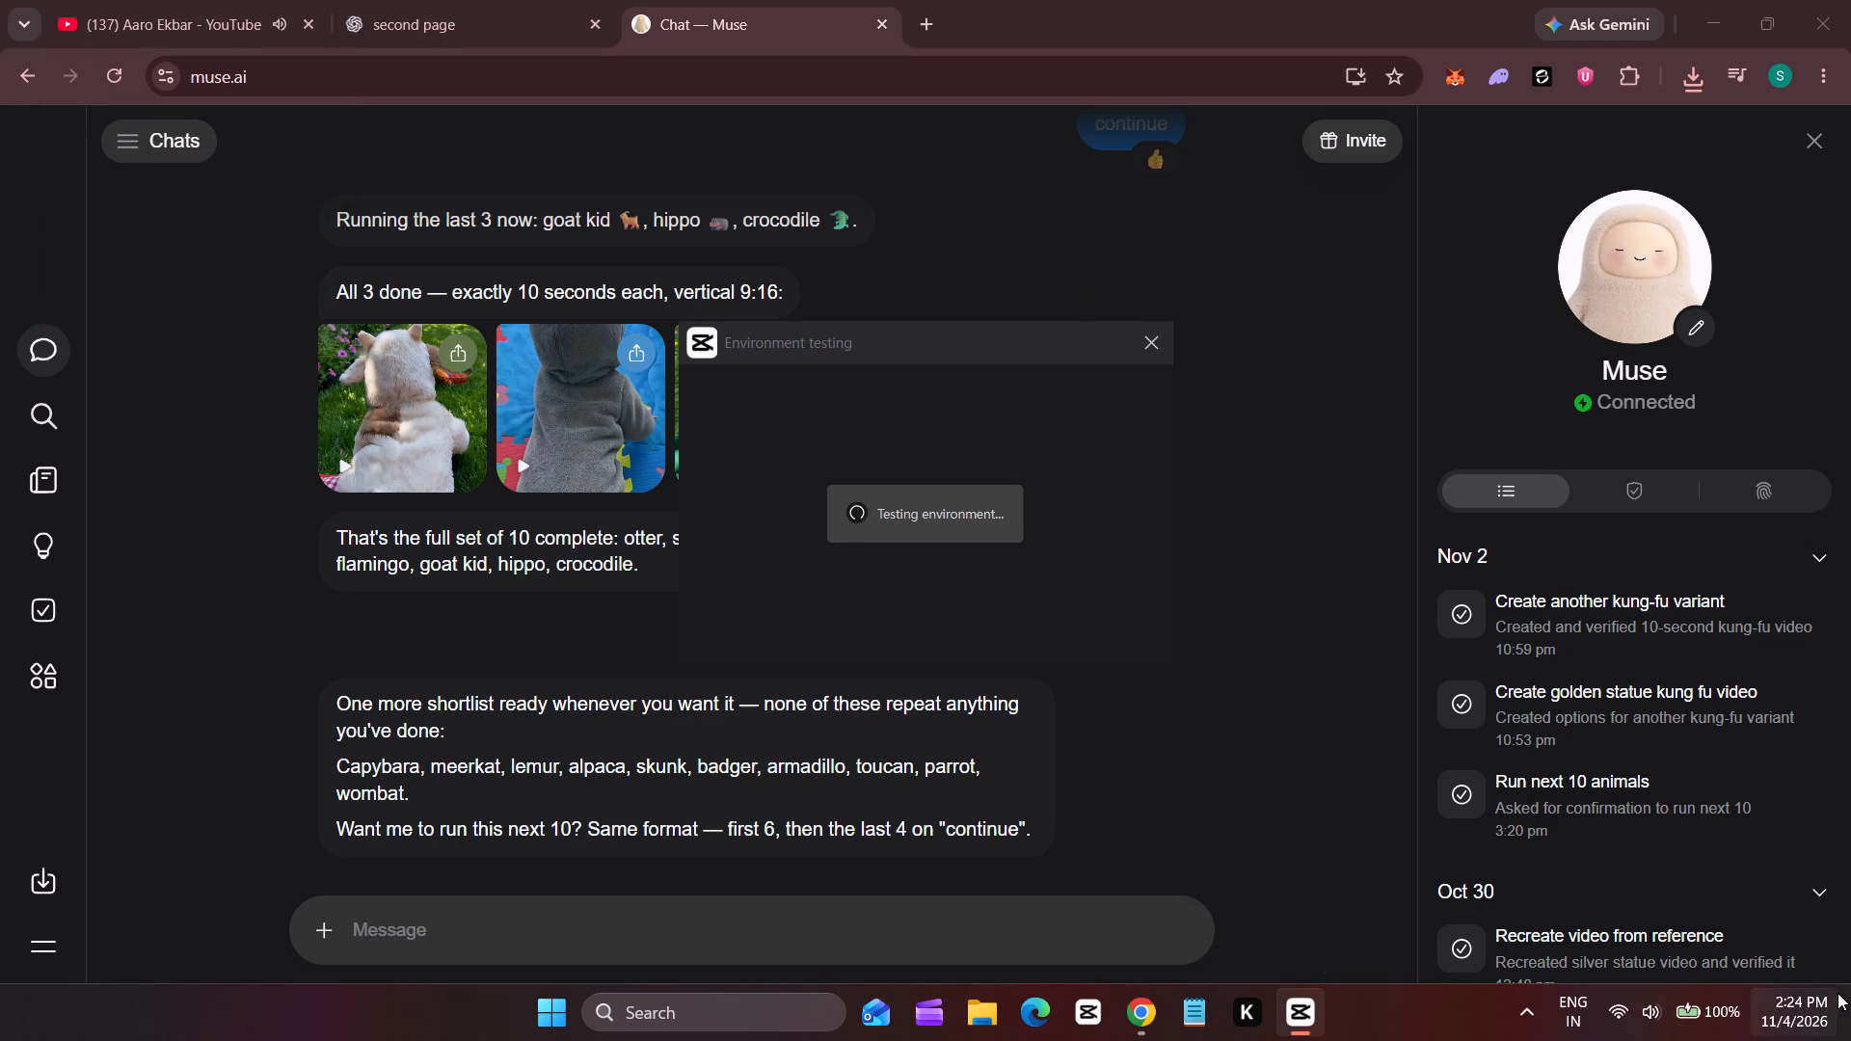
Show the Windows desktop and refresh it.
{"action": "left_click", "coordinate": [1849, 1016]}
{"action": "right_click", "coordinate": [1323, 625]}
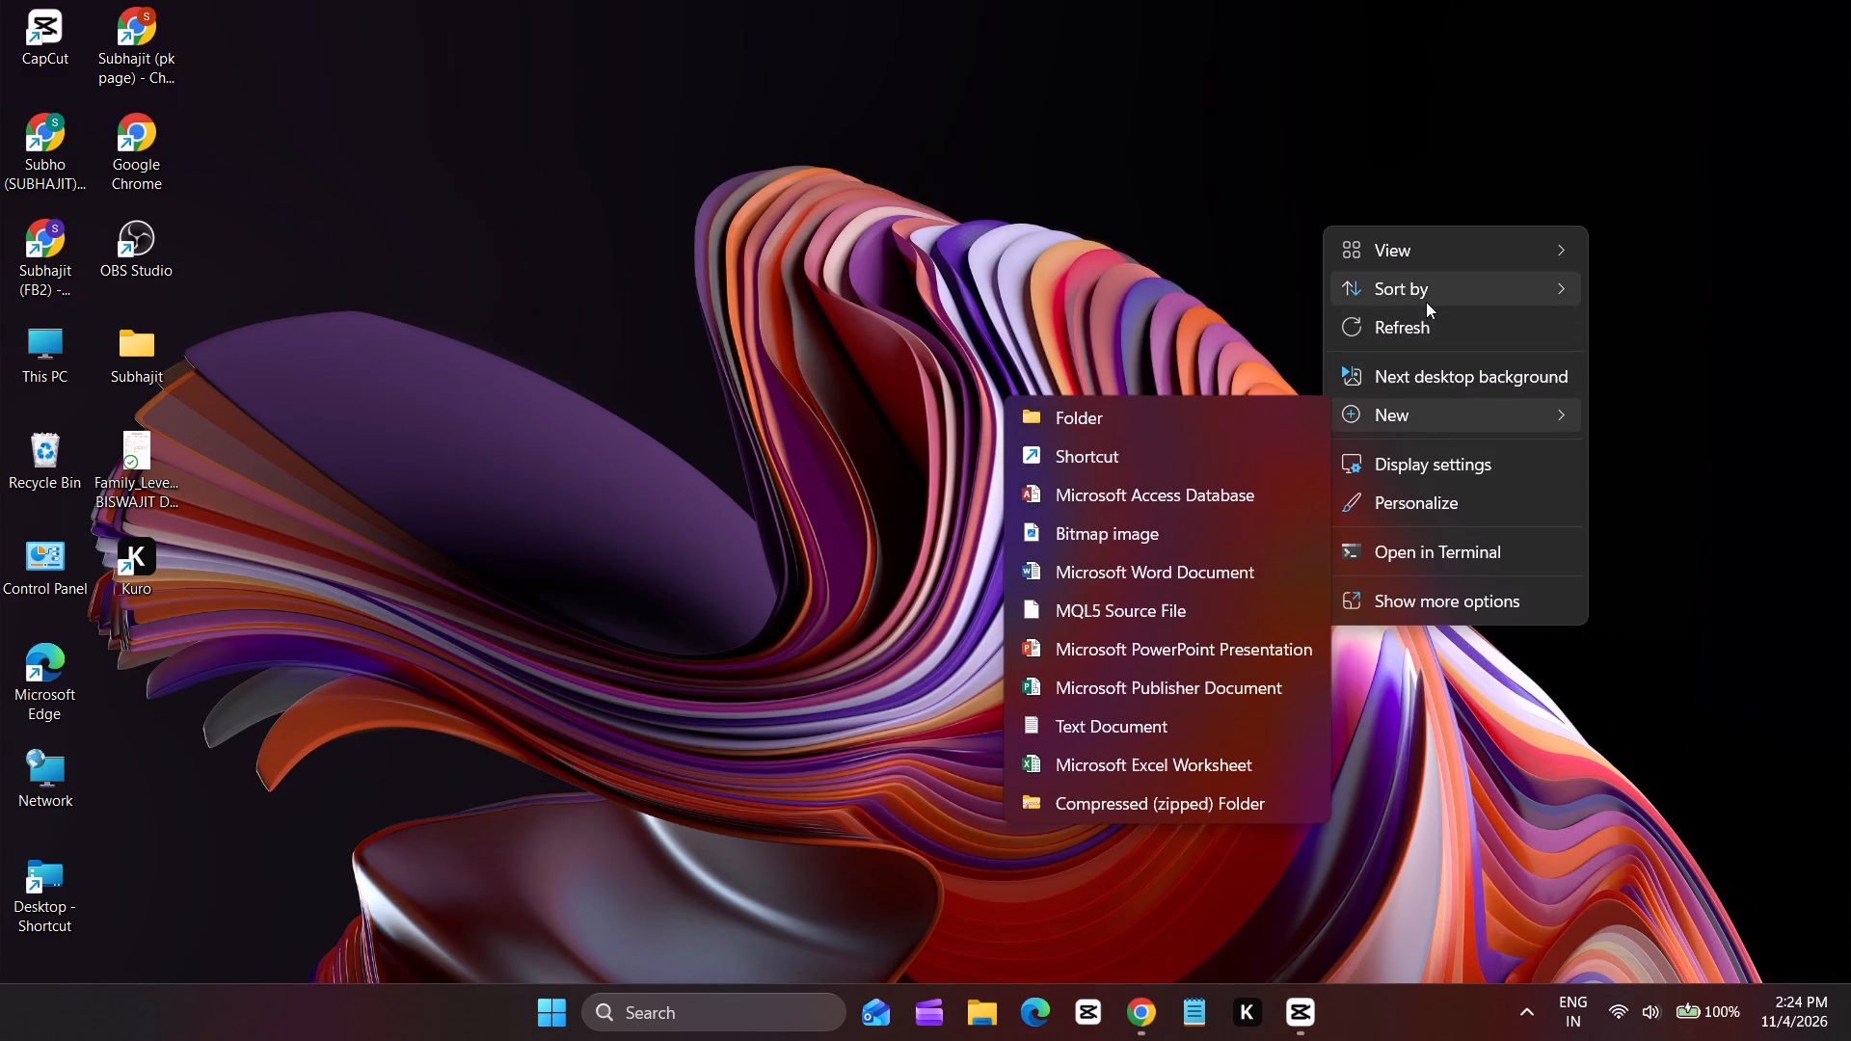
{"action": "left_click", "coordinate": [1438, 320]}
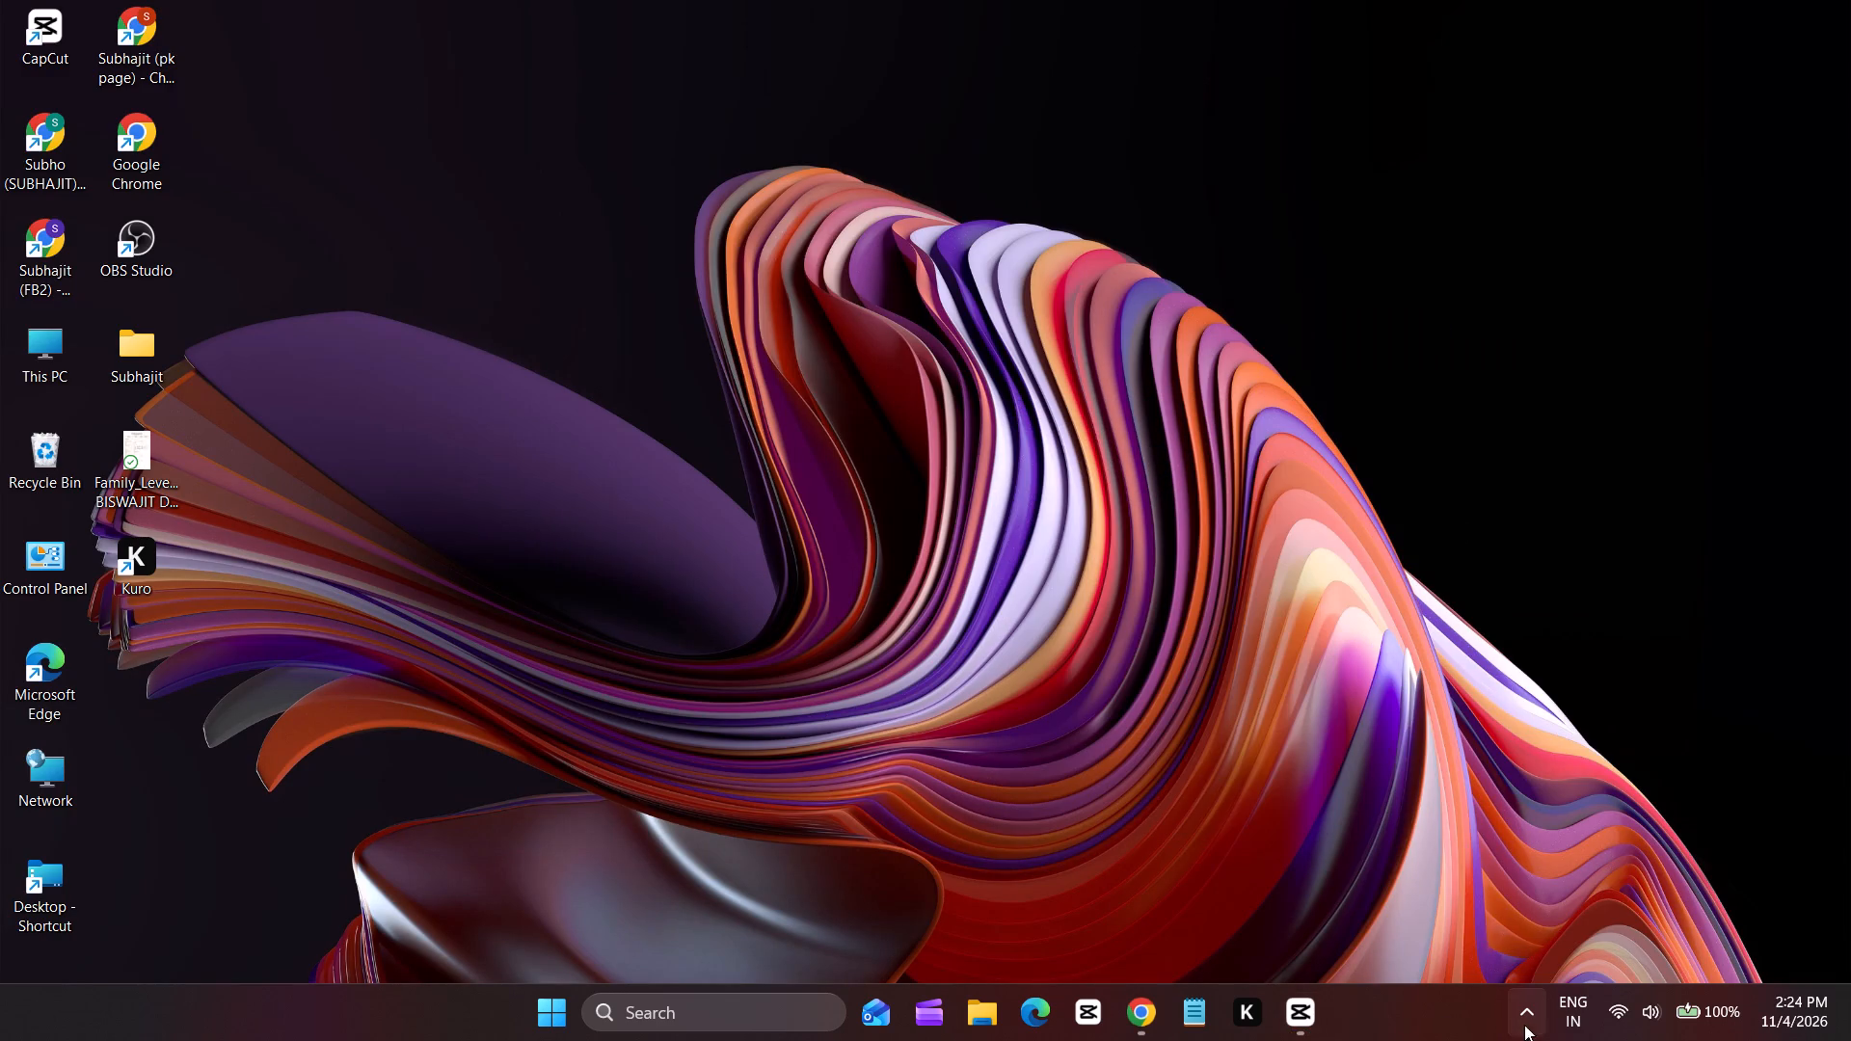
Reveal the hidden background apps and open Kuro.
{"action": "left_click", "coordinate": [1540, 1020]}
{"action": "left_click", "coordinate": [1251, 1000]}
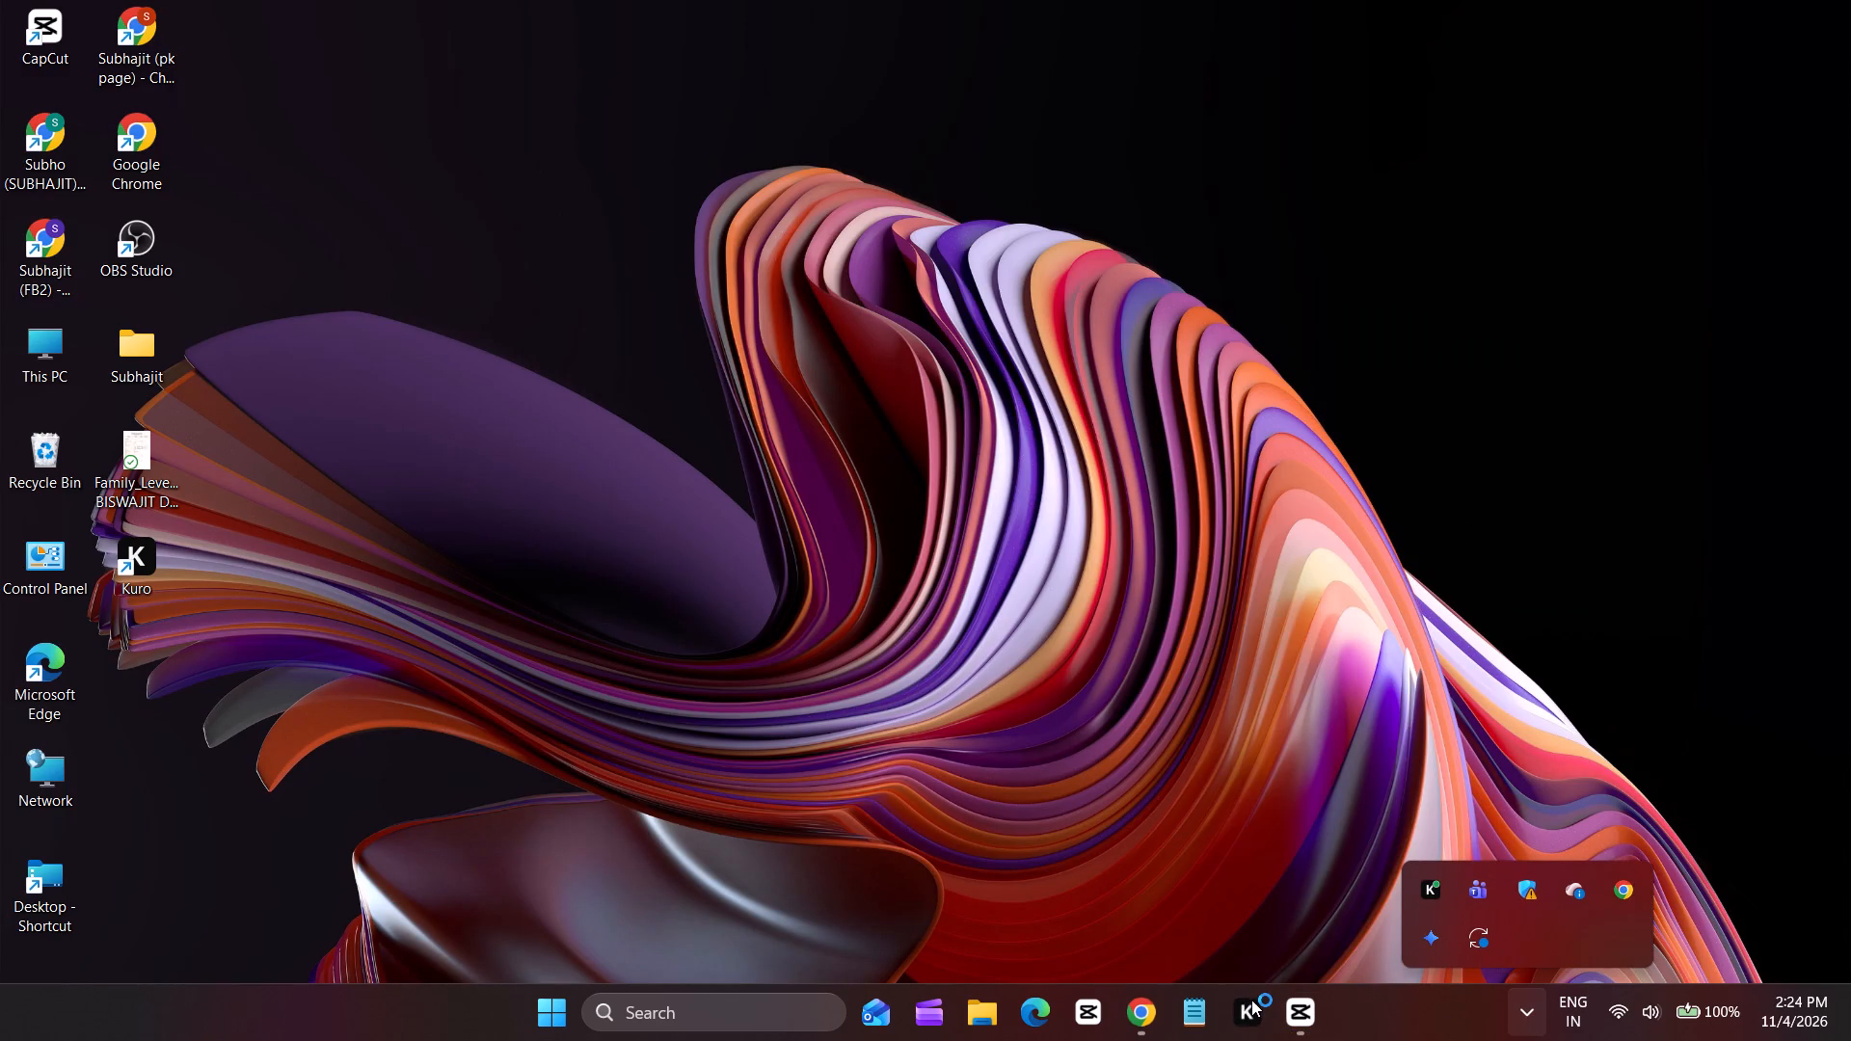
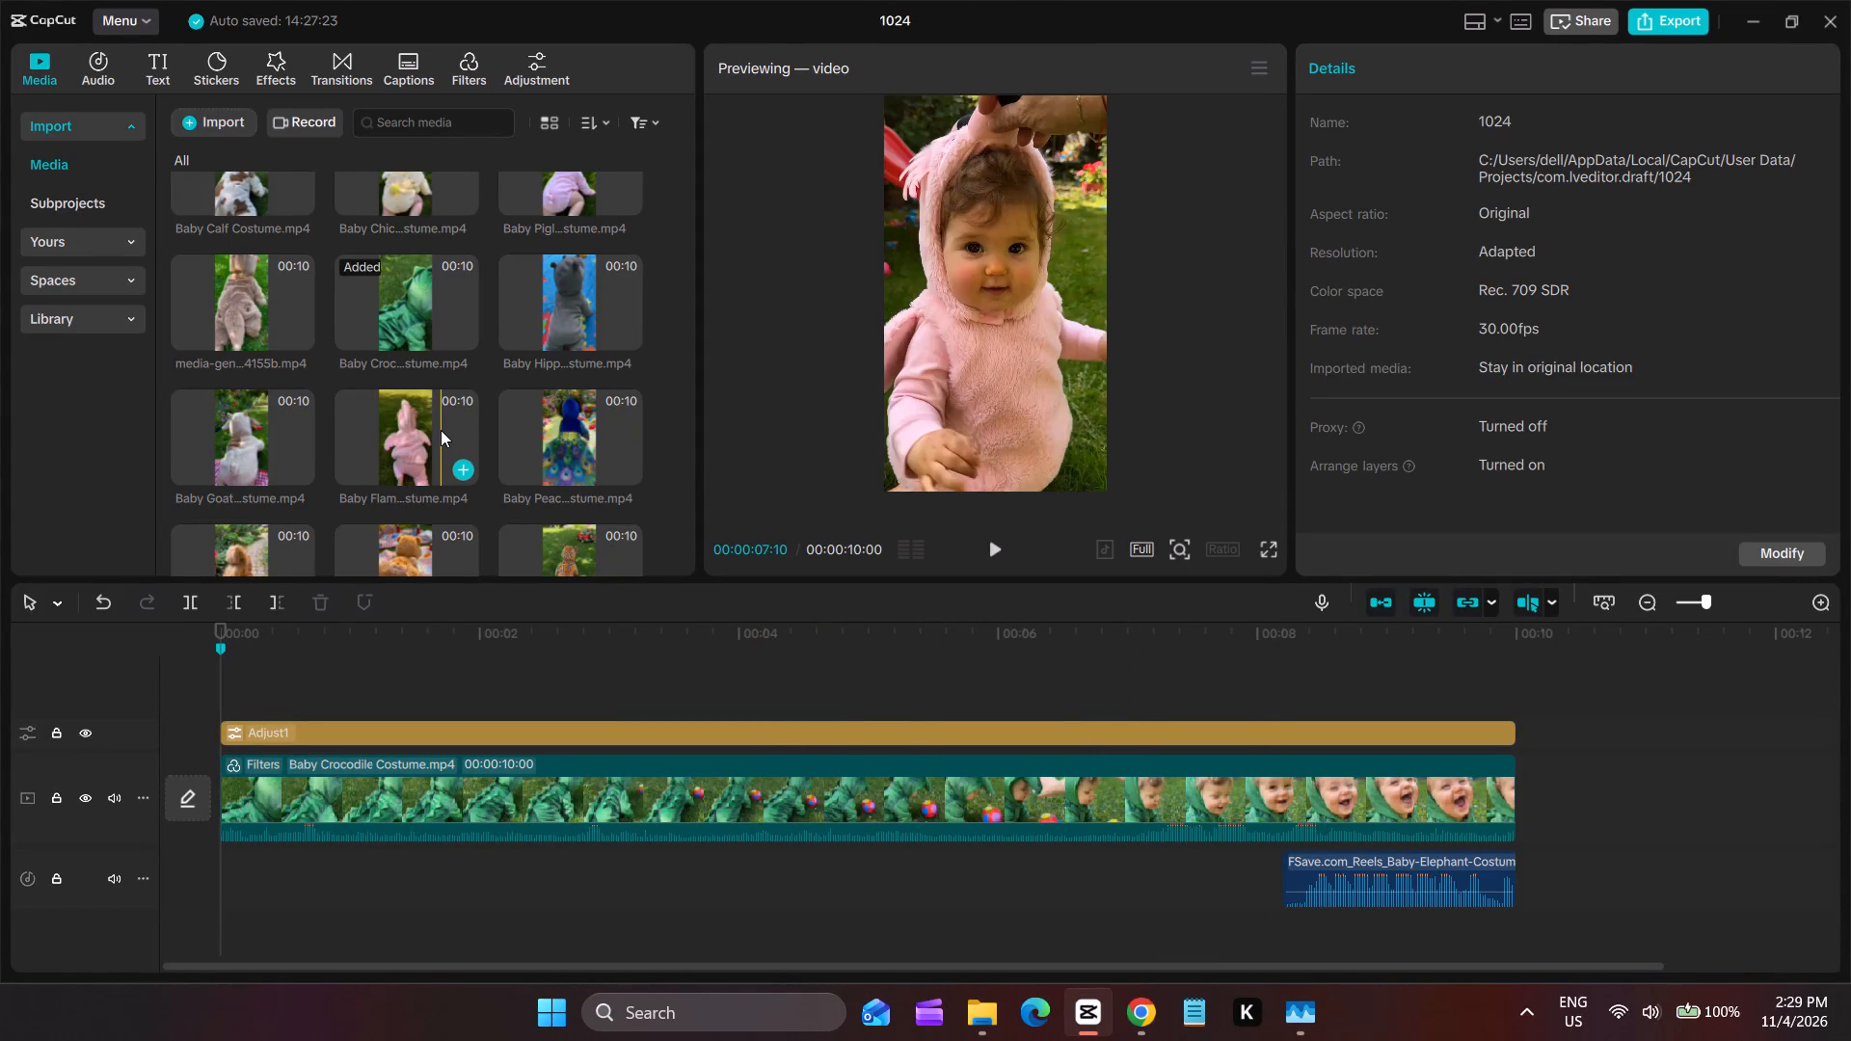
Search New Volume (F:) in File Explorer for DREAM and show all the matching videos through the end of the list.
{"action": "scroll", "coordinate": [441, 430], "scroll_direction": "up", "scroll_amount": 1}
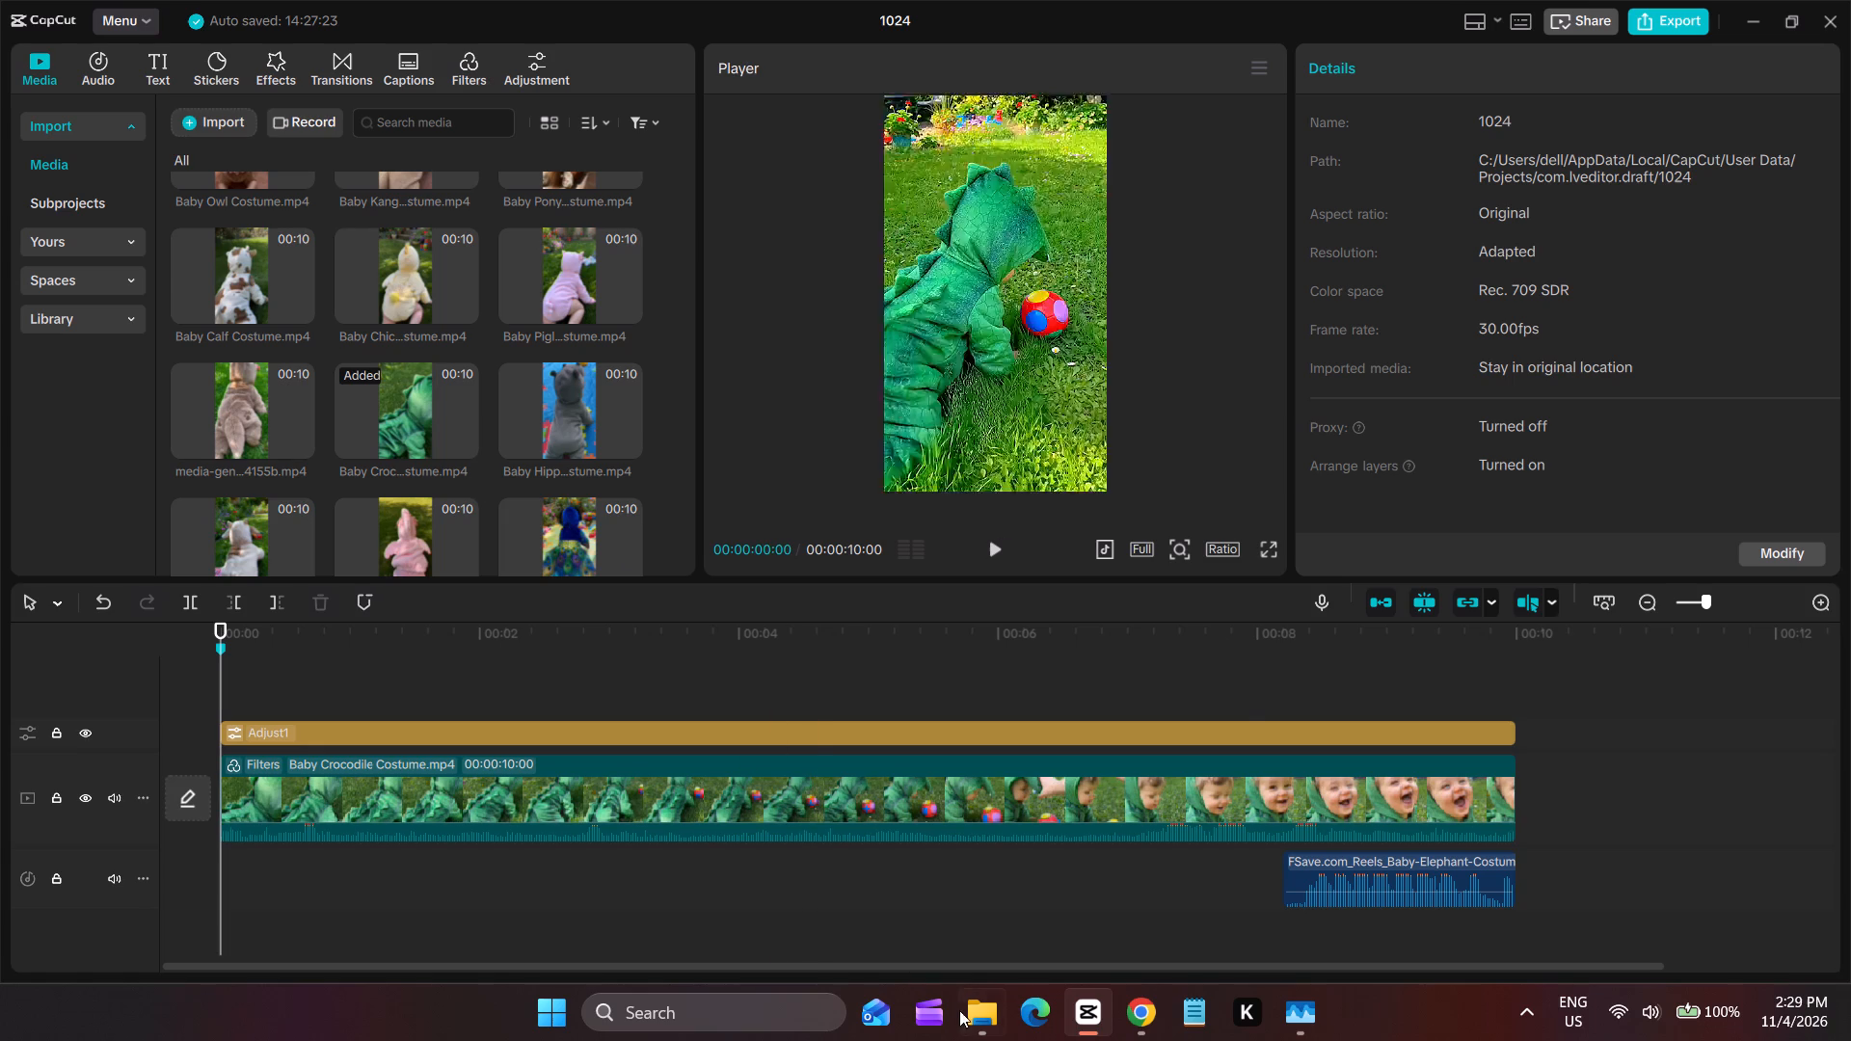
{"action": "left_click", "coordinate": [978, 1030]}
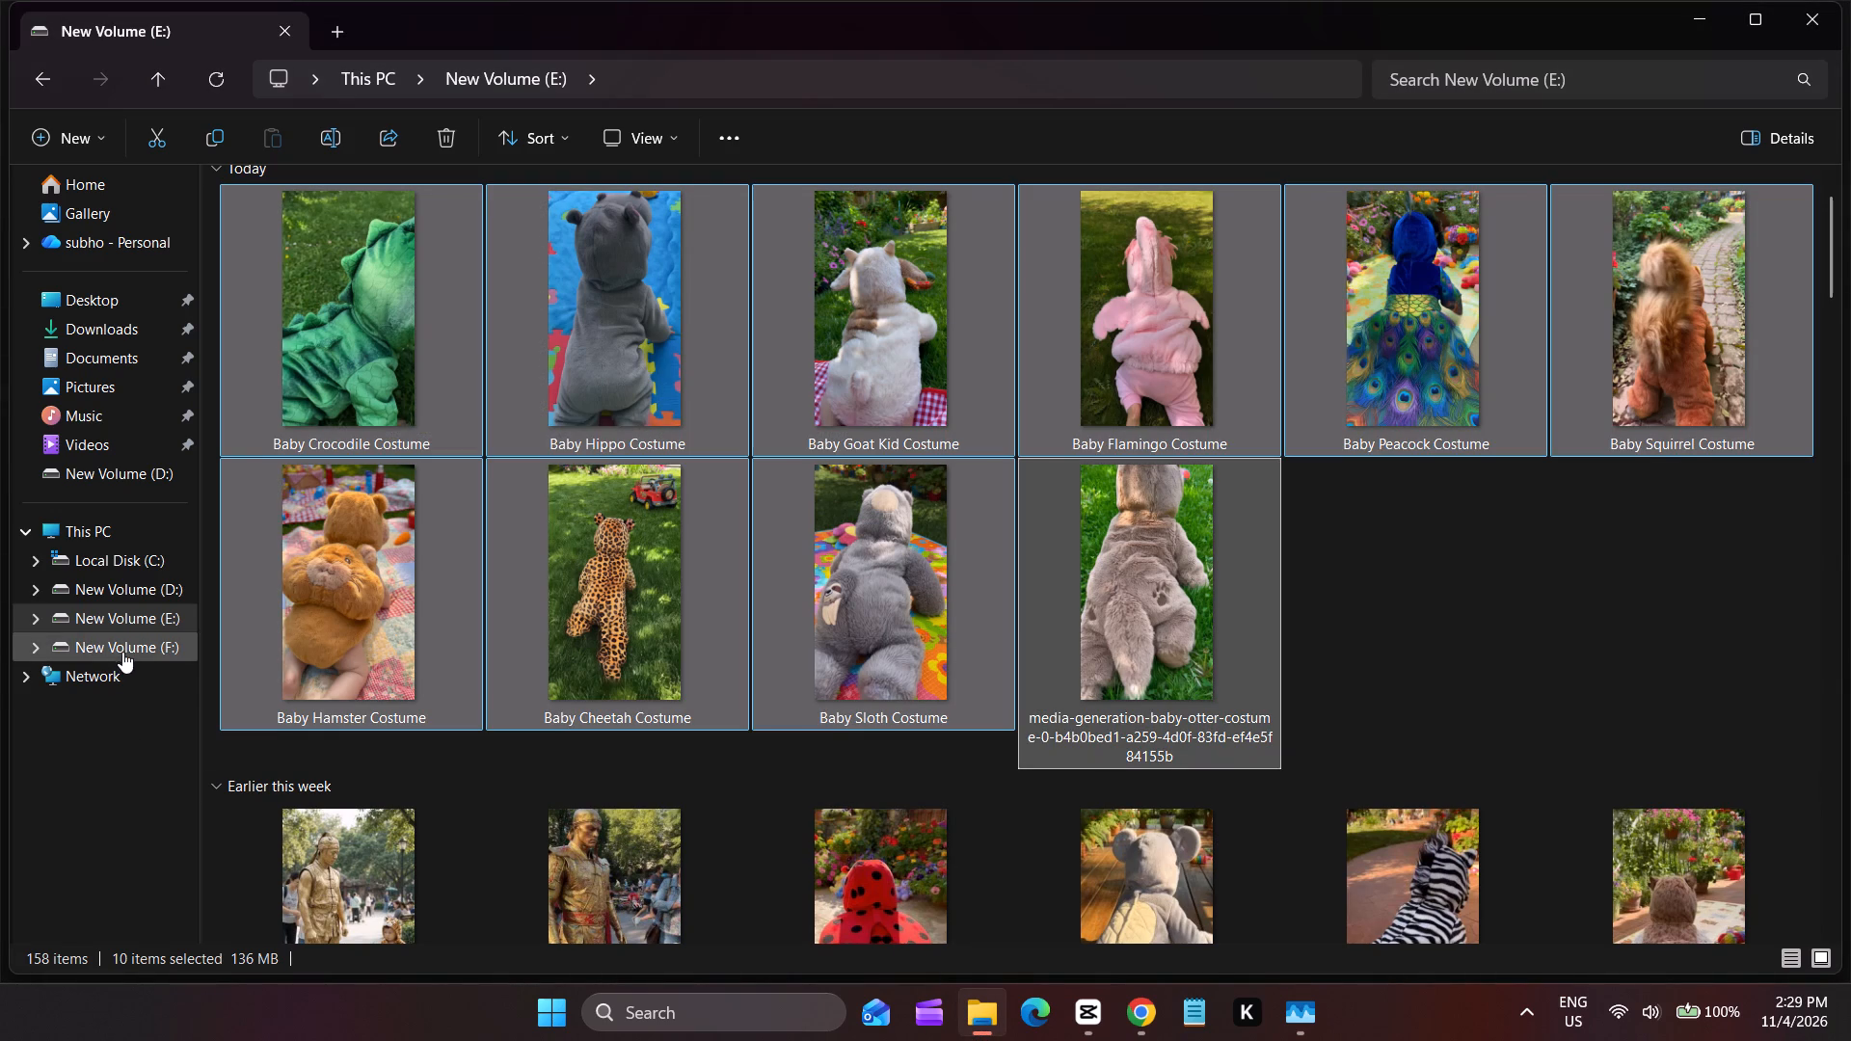
{"action": "left_click", "coordinate": [124, 647]}
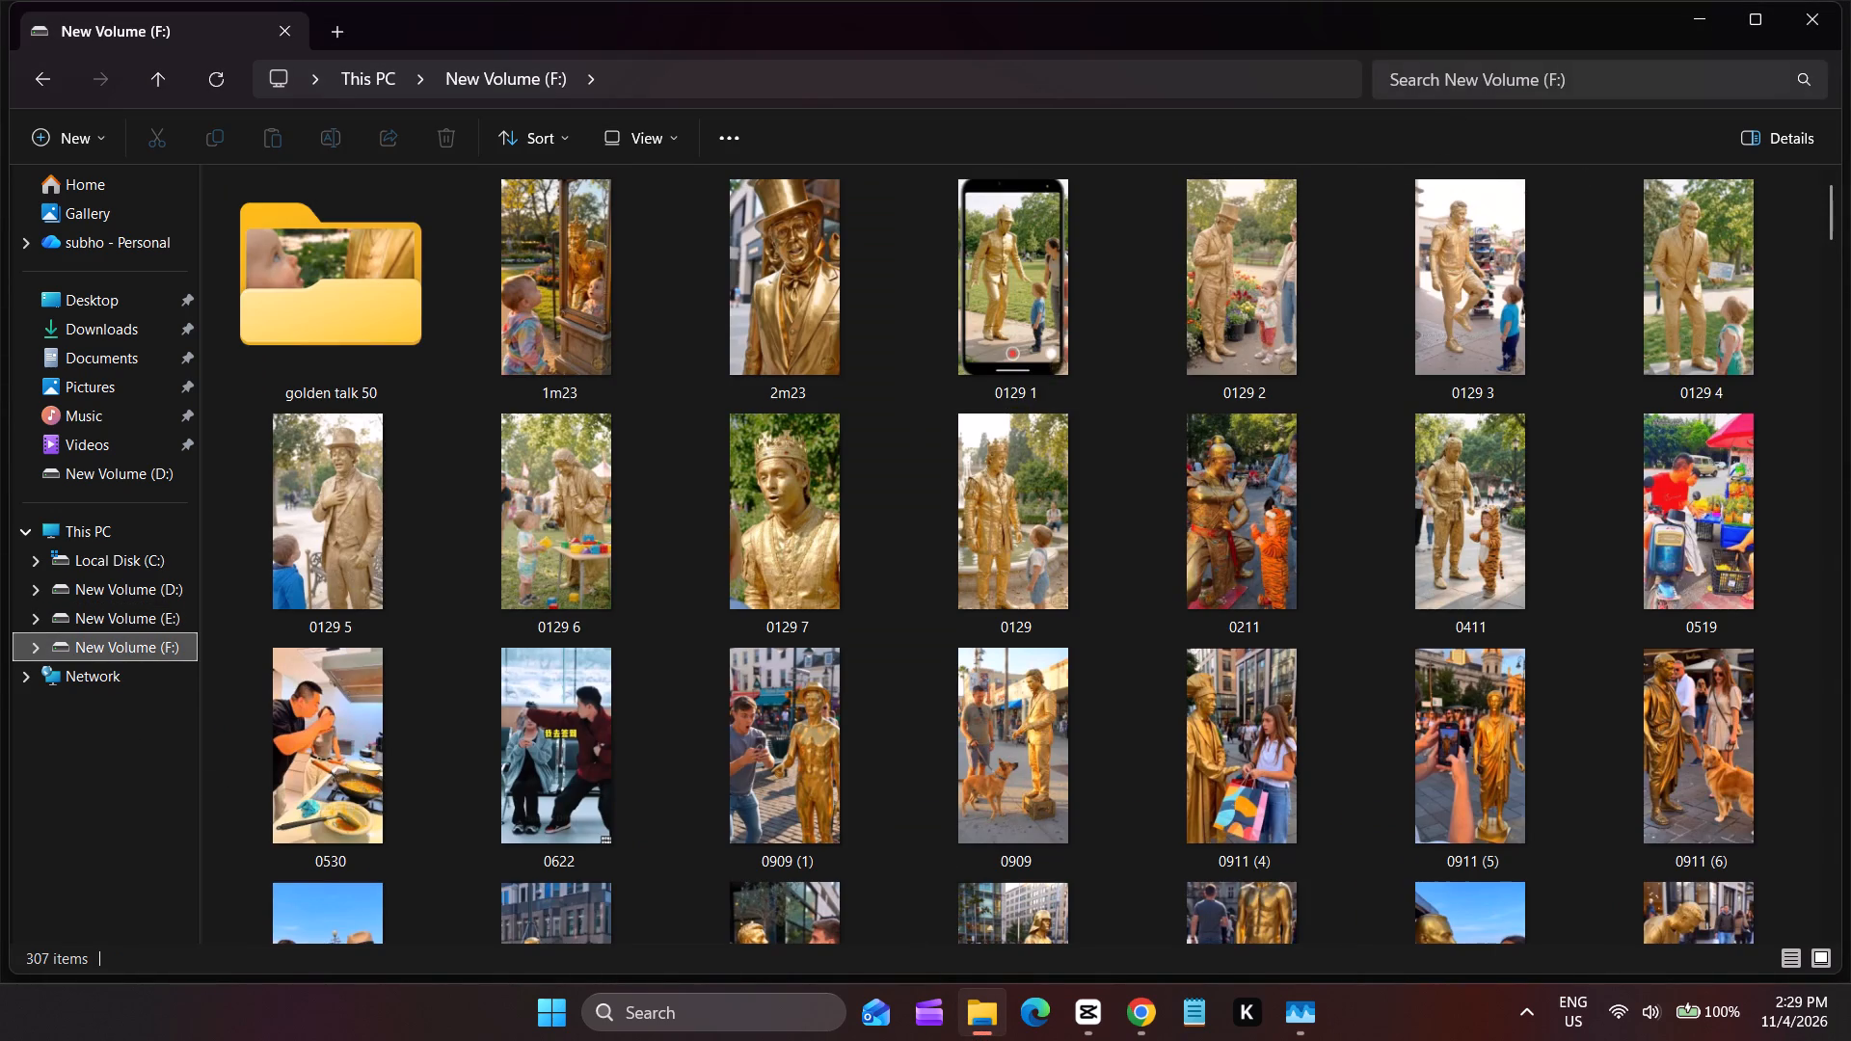
{"action": "left_click", "coordinate": [1451, 75]}
{"action": "right_click", "coordinate": [1450, 75]}
{"action": "left_click", "coordinate": [1498, 101]}
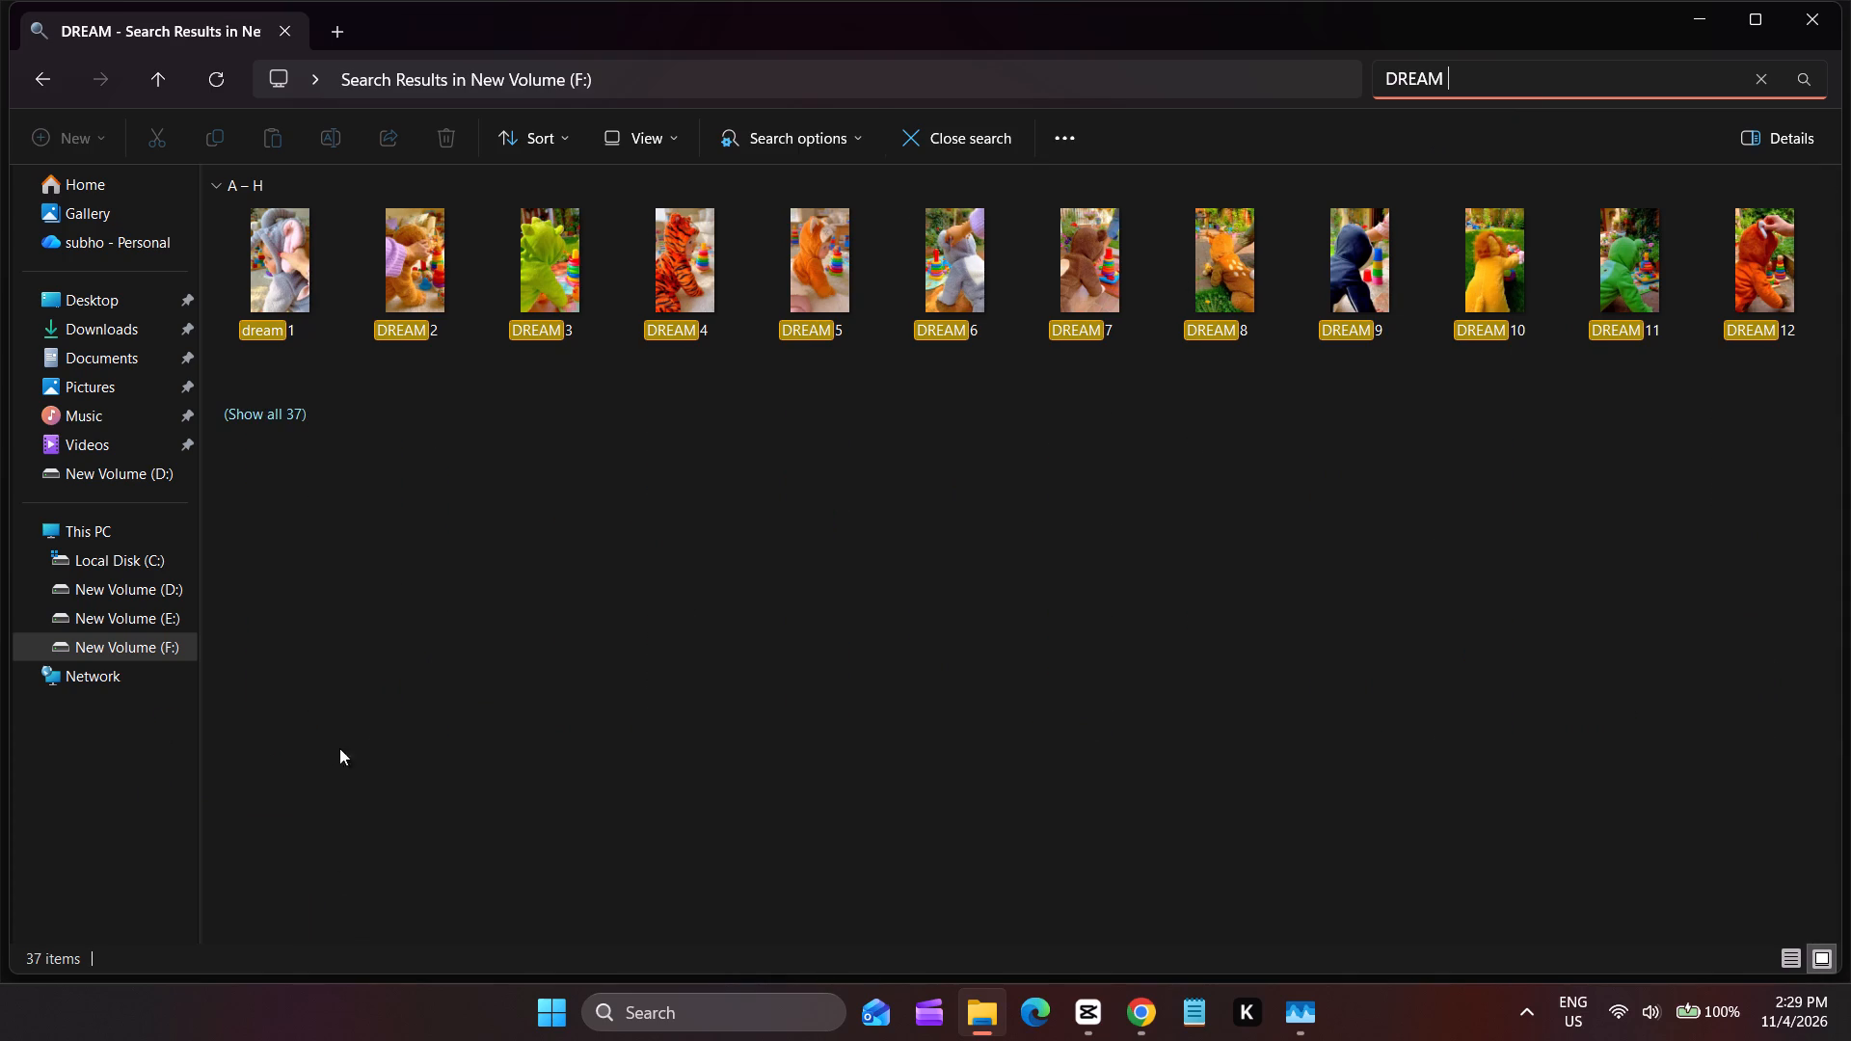
{"action": "left_click", "coordinate": [282, 404]}
{"action": "scroll", "coordinate": [709, 742], "scroll_direction": "down", "scroll_amount": 3}
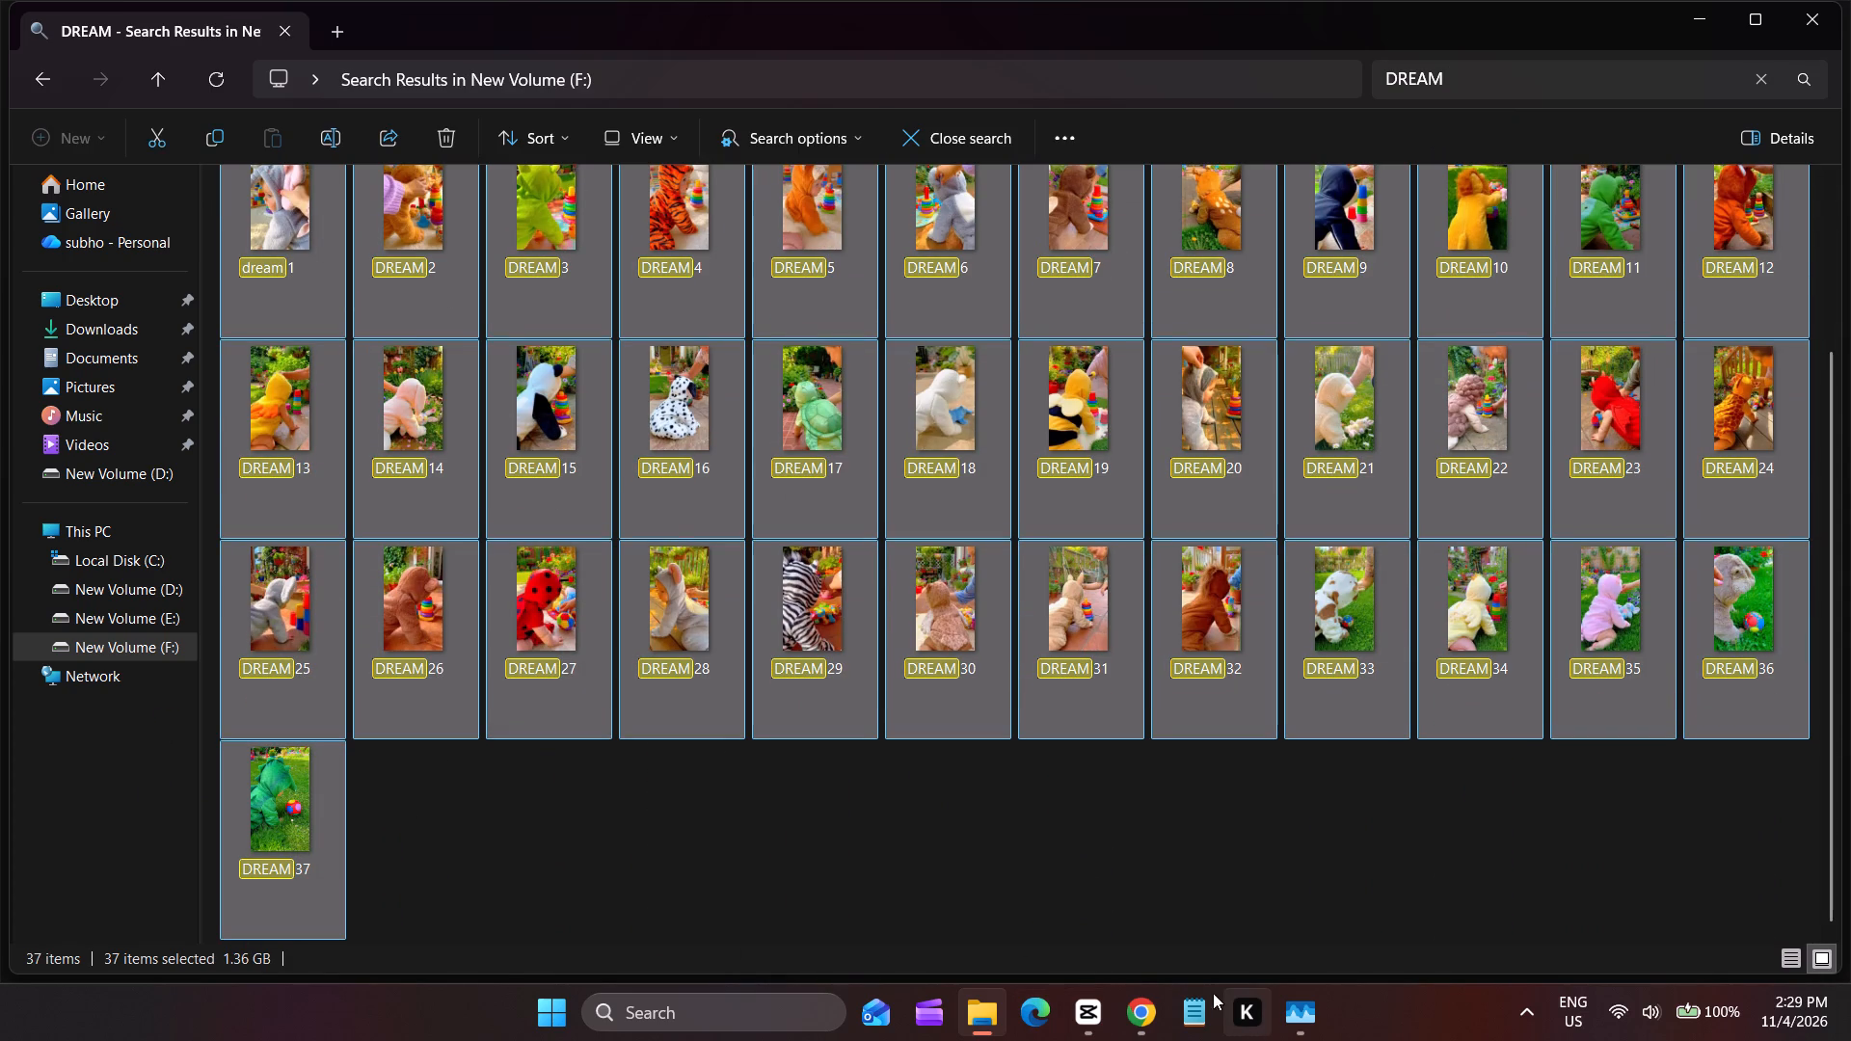
Back in CapCut, replace the Baby Crocodile Costume clip on the timeline with Baby Hippo Costume.mp4.
{"action": "left_click", "coordinate": [1089, 1022]}
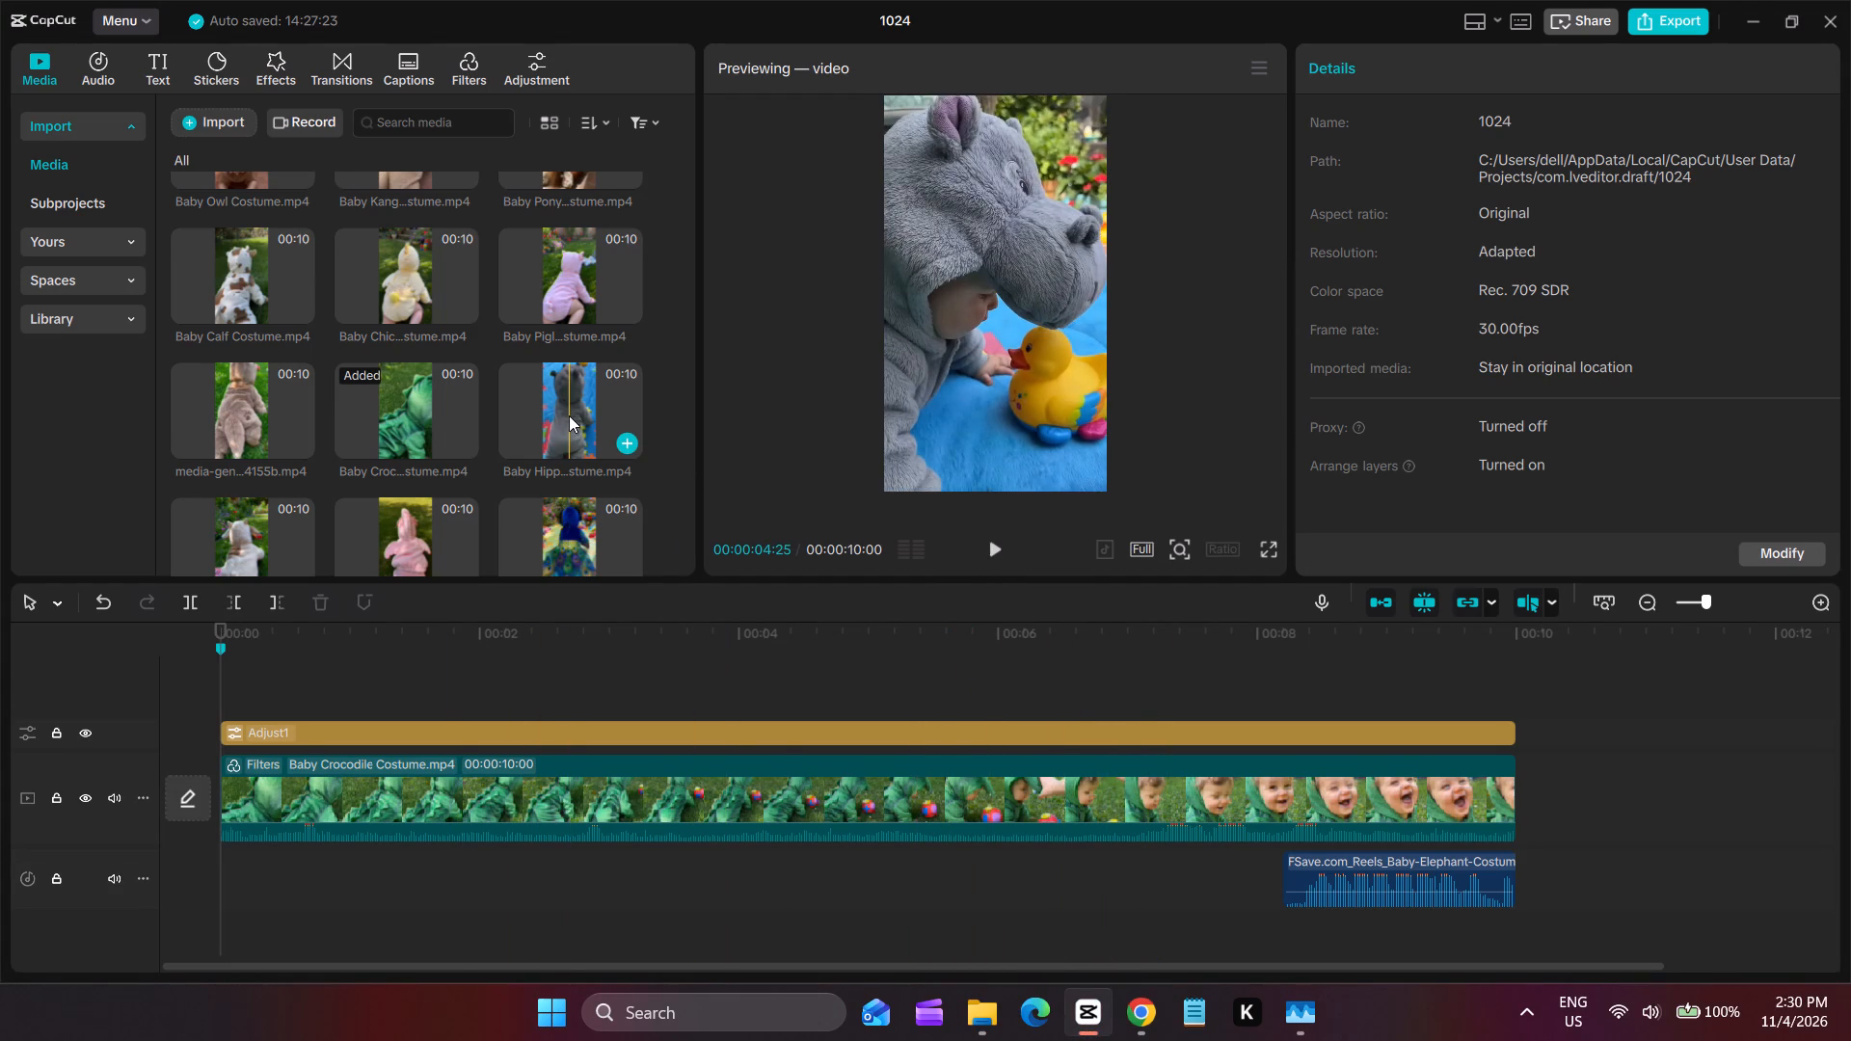
{"action": "left_click_drag", "start_coordinate": [569, 415], "coordinate": [613, 783]}
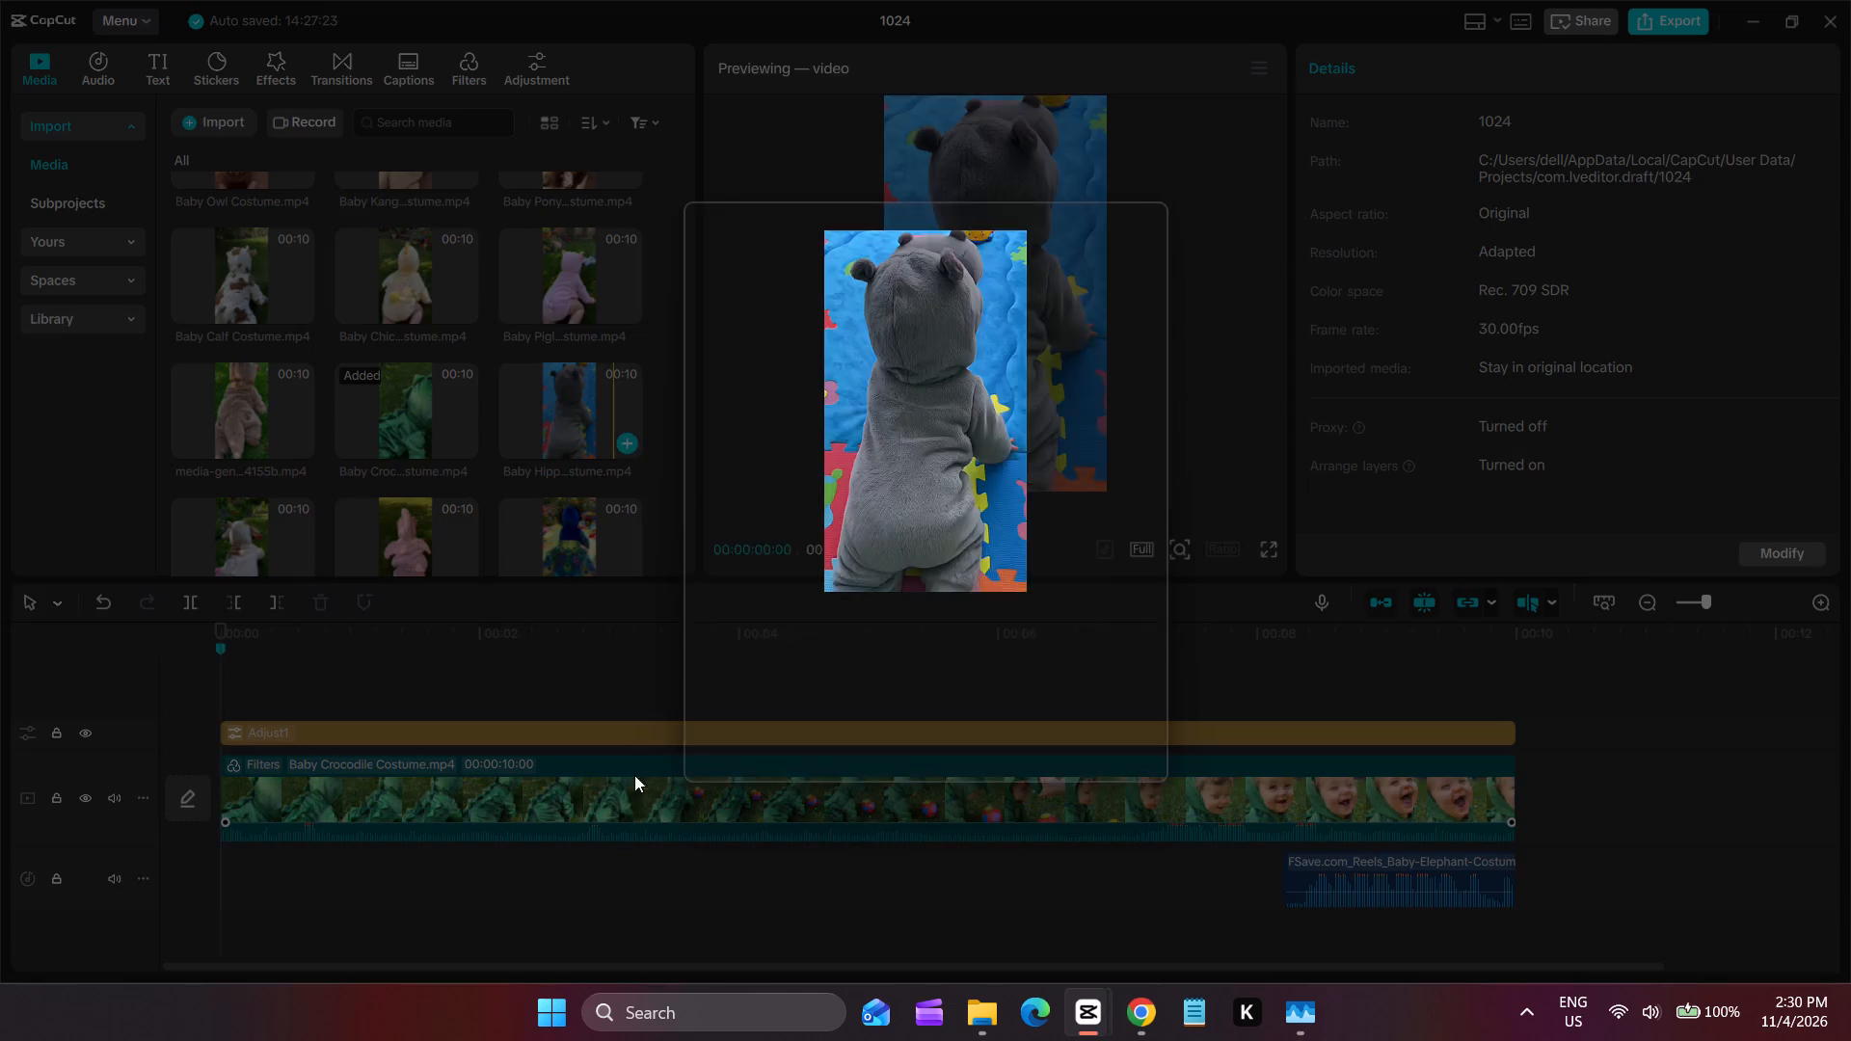
{"action": "left_click", "coordinate": [1014, 744]}
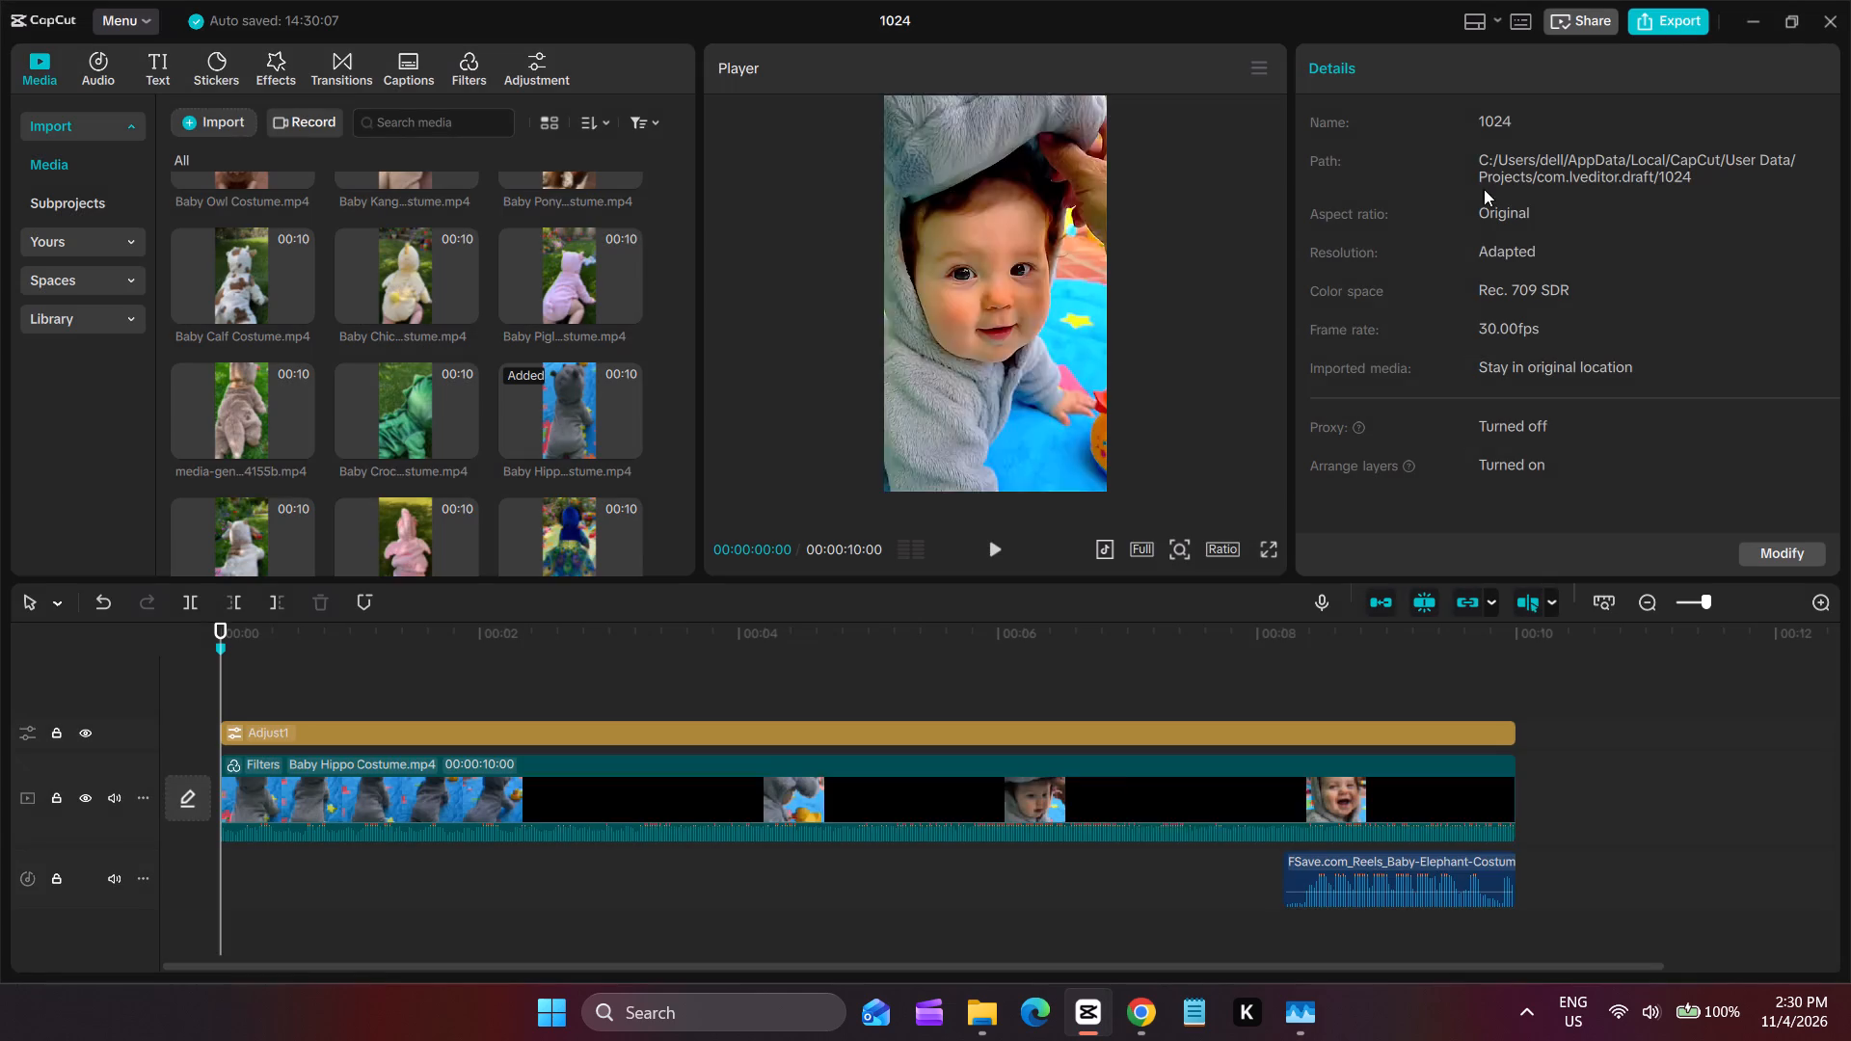
Export the hippo video to drive F: as DREAM 38 at a frame rate of 60fps.
{"action": "left_click", "coordinate": [1701, 10]}
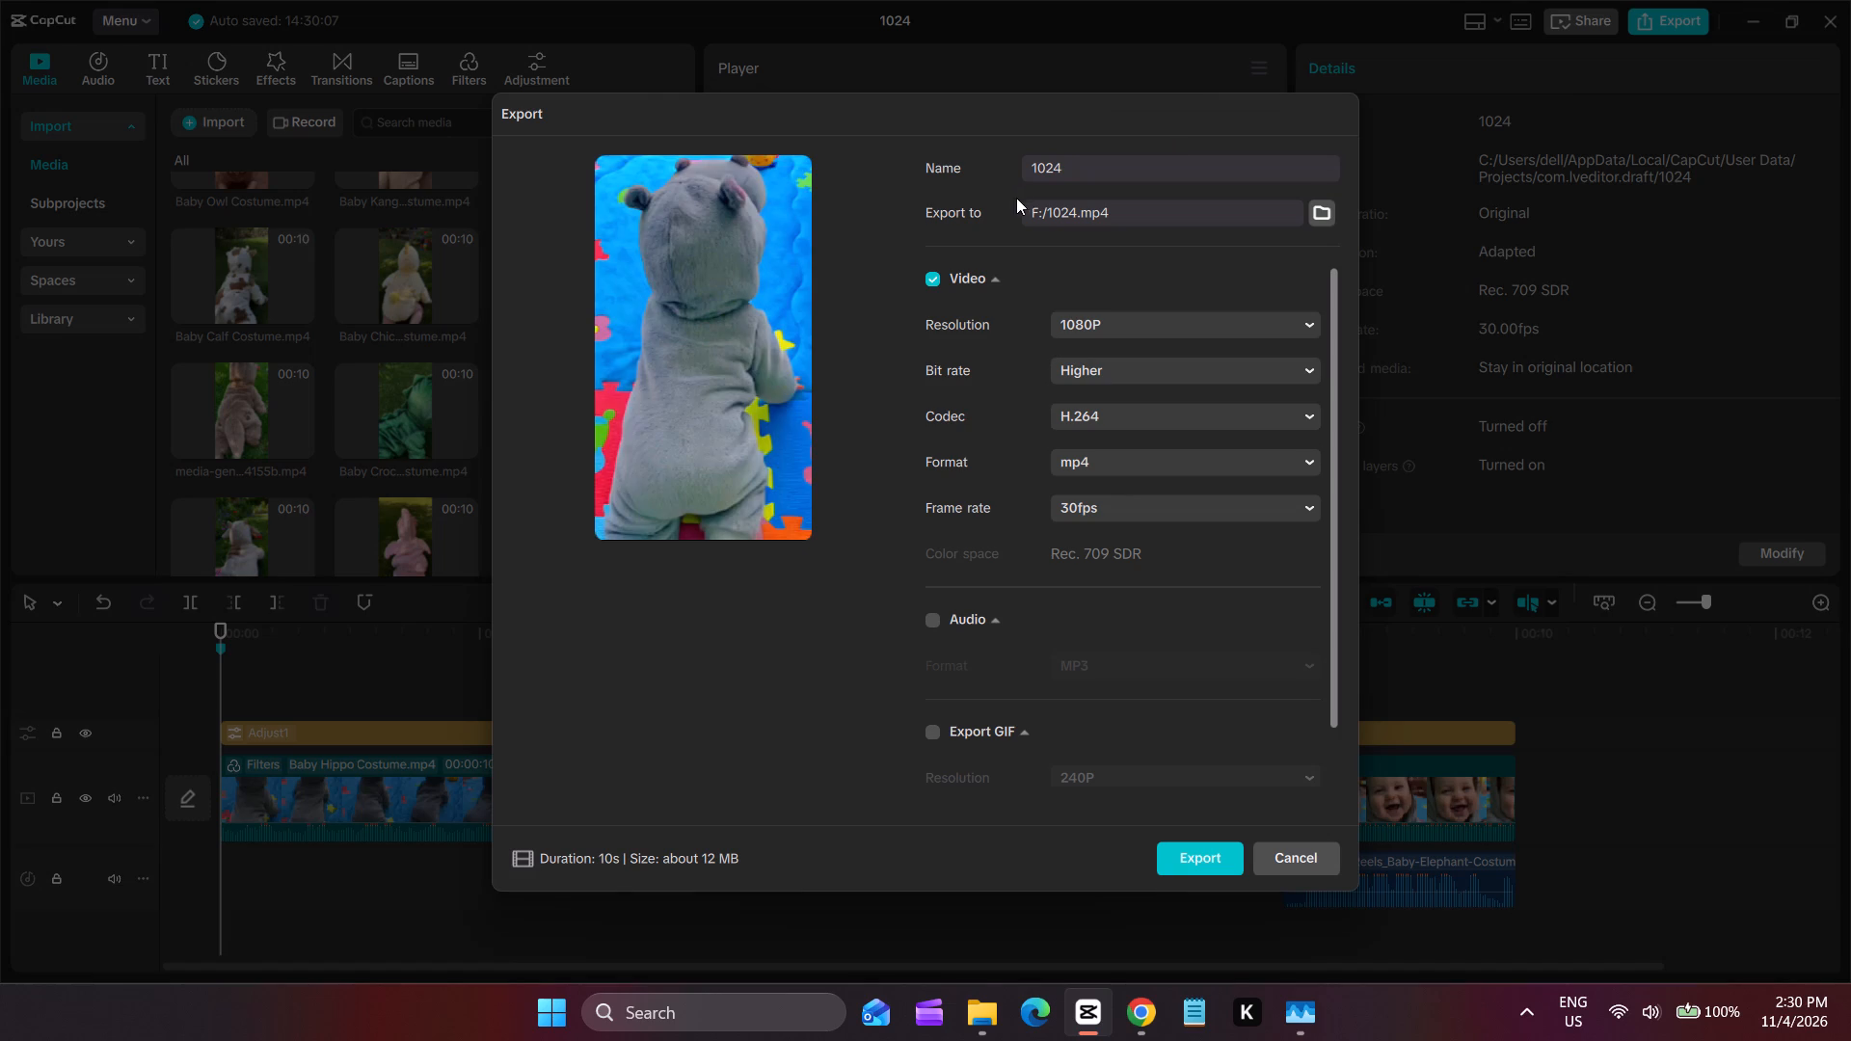
{"action": "double_click", "coordinate": [1077, 162]}
{"action": "key", "text": "ctrl+v"}
{"action": "key", "text": "space"}
{"action": "key", "text": "BackSpace"}
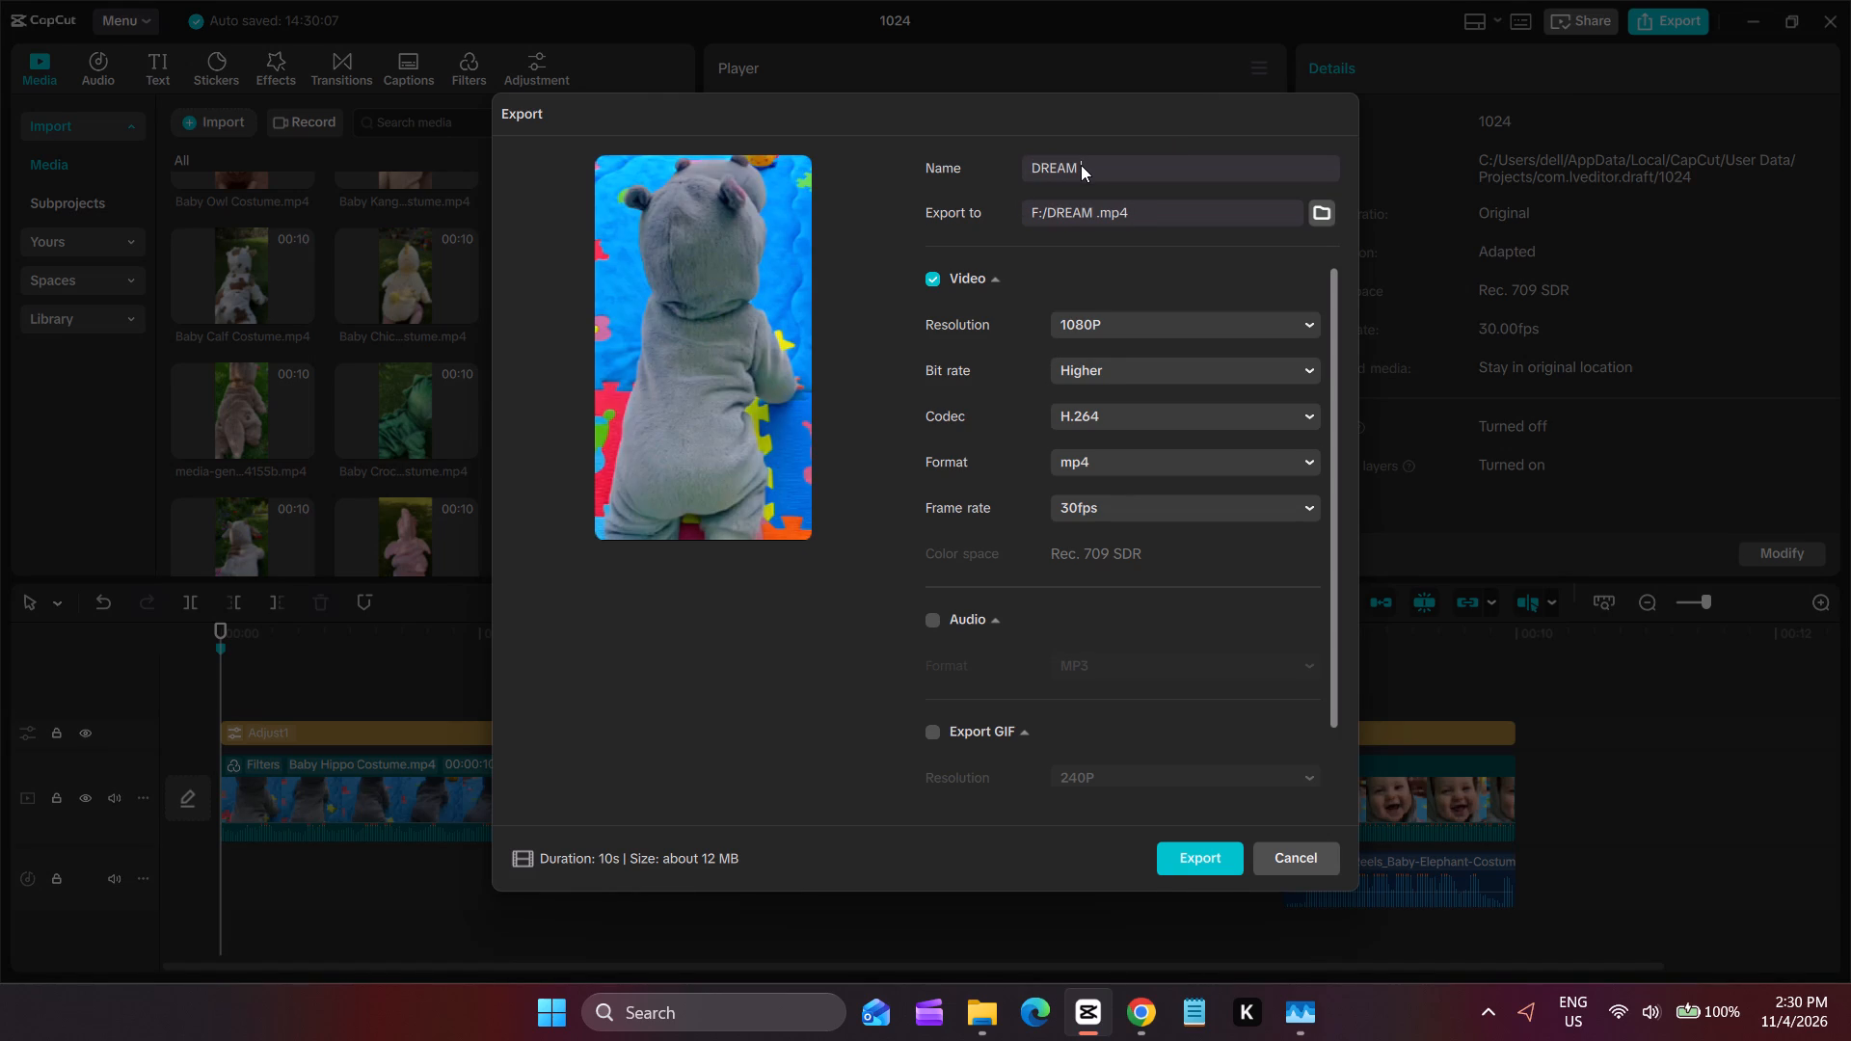
{"action": "type", "text": "38"}
{"action": "left_click", "coordinate": [1224, 516]}
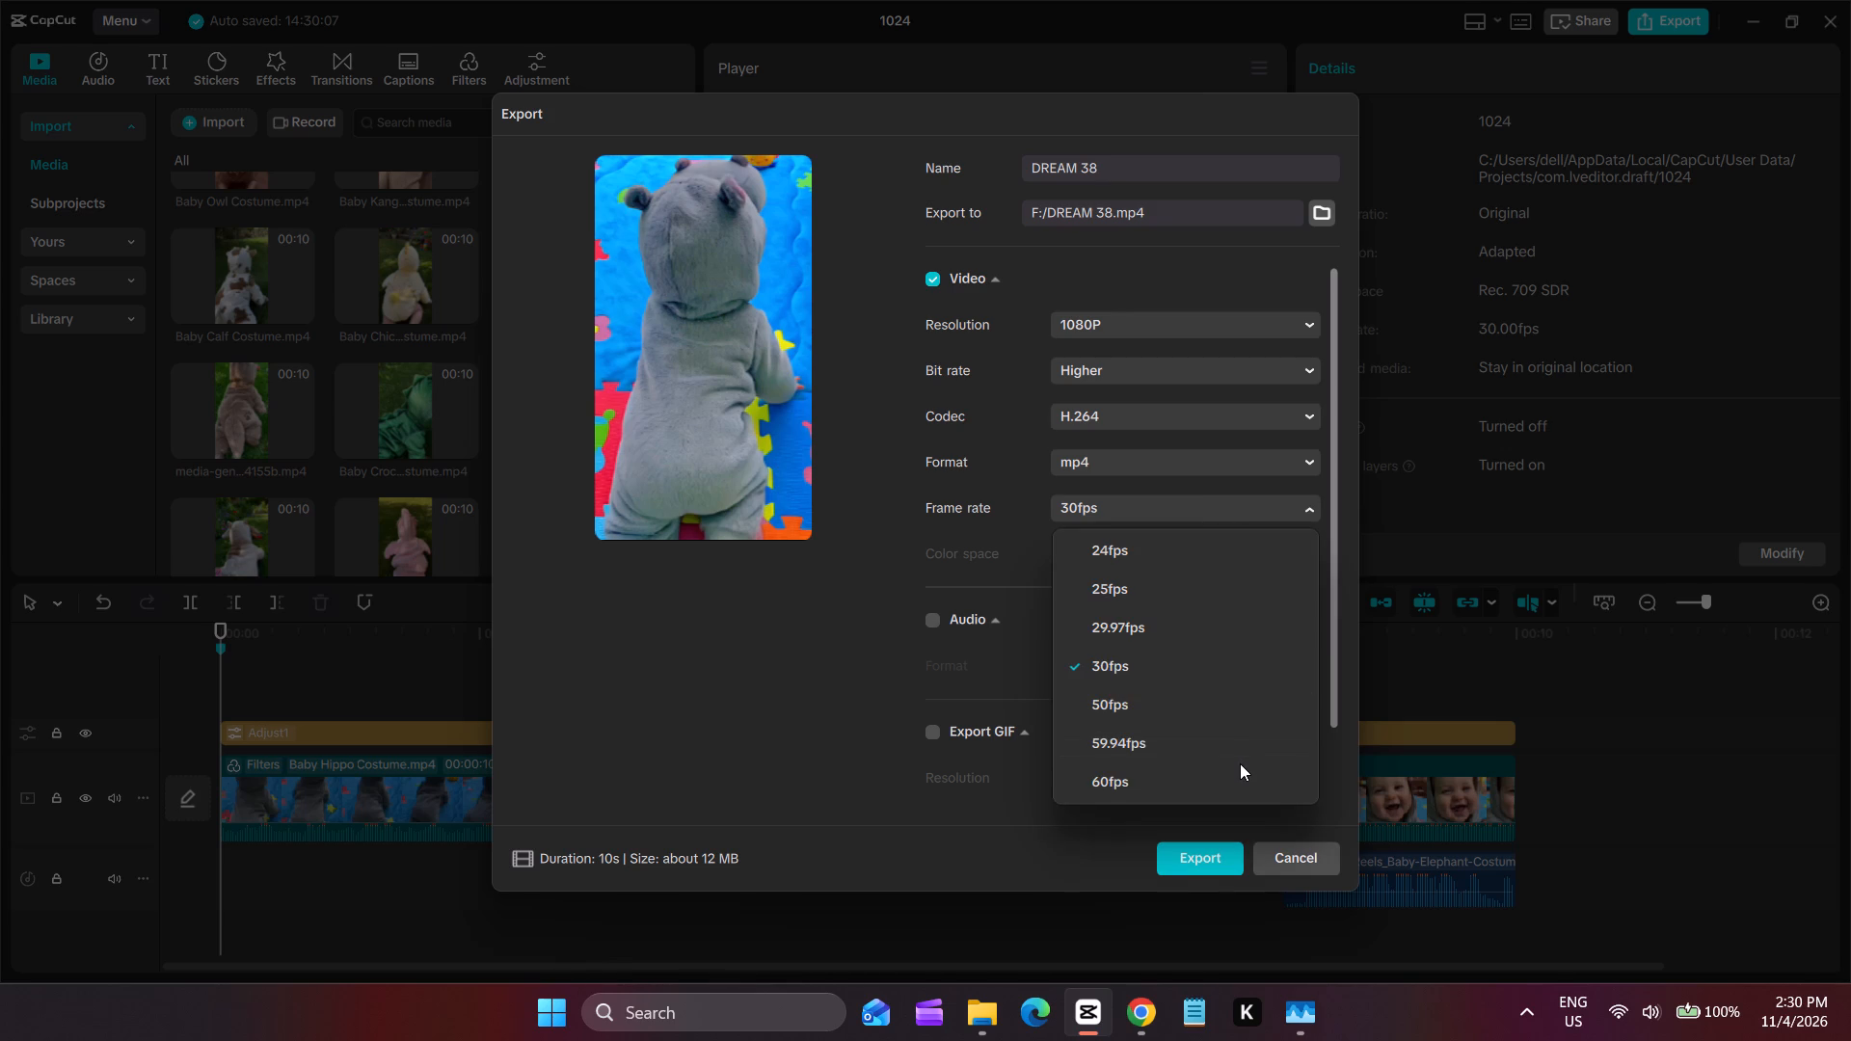
{"action": "left_click", "coordinate": [1237, 778]}
{"action": "left_click", "coordinate": [1215, 862]}
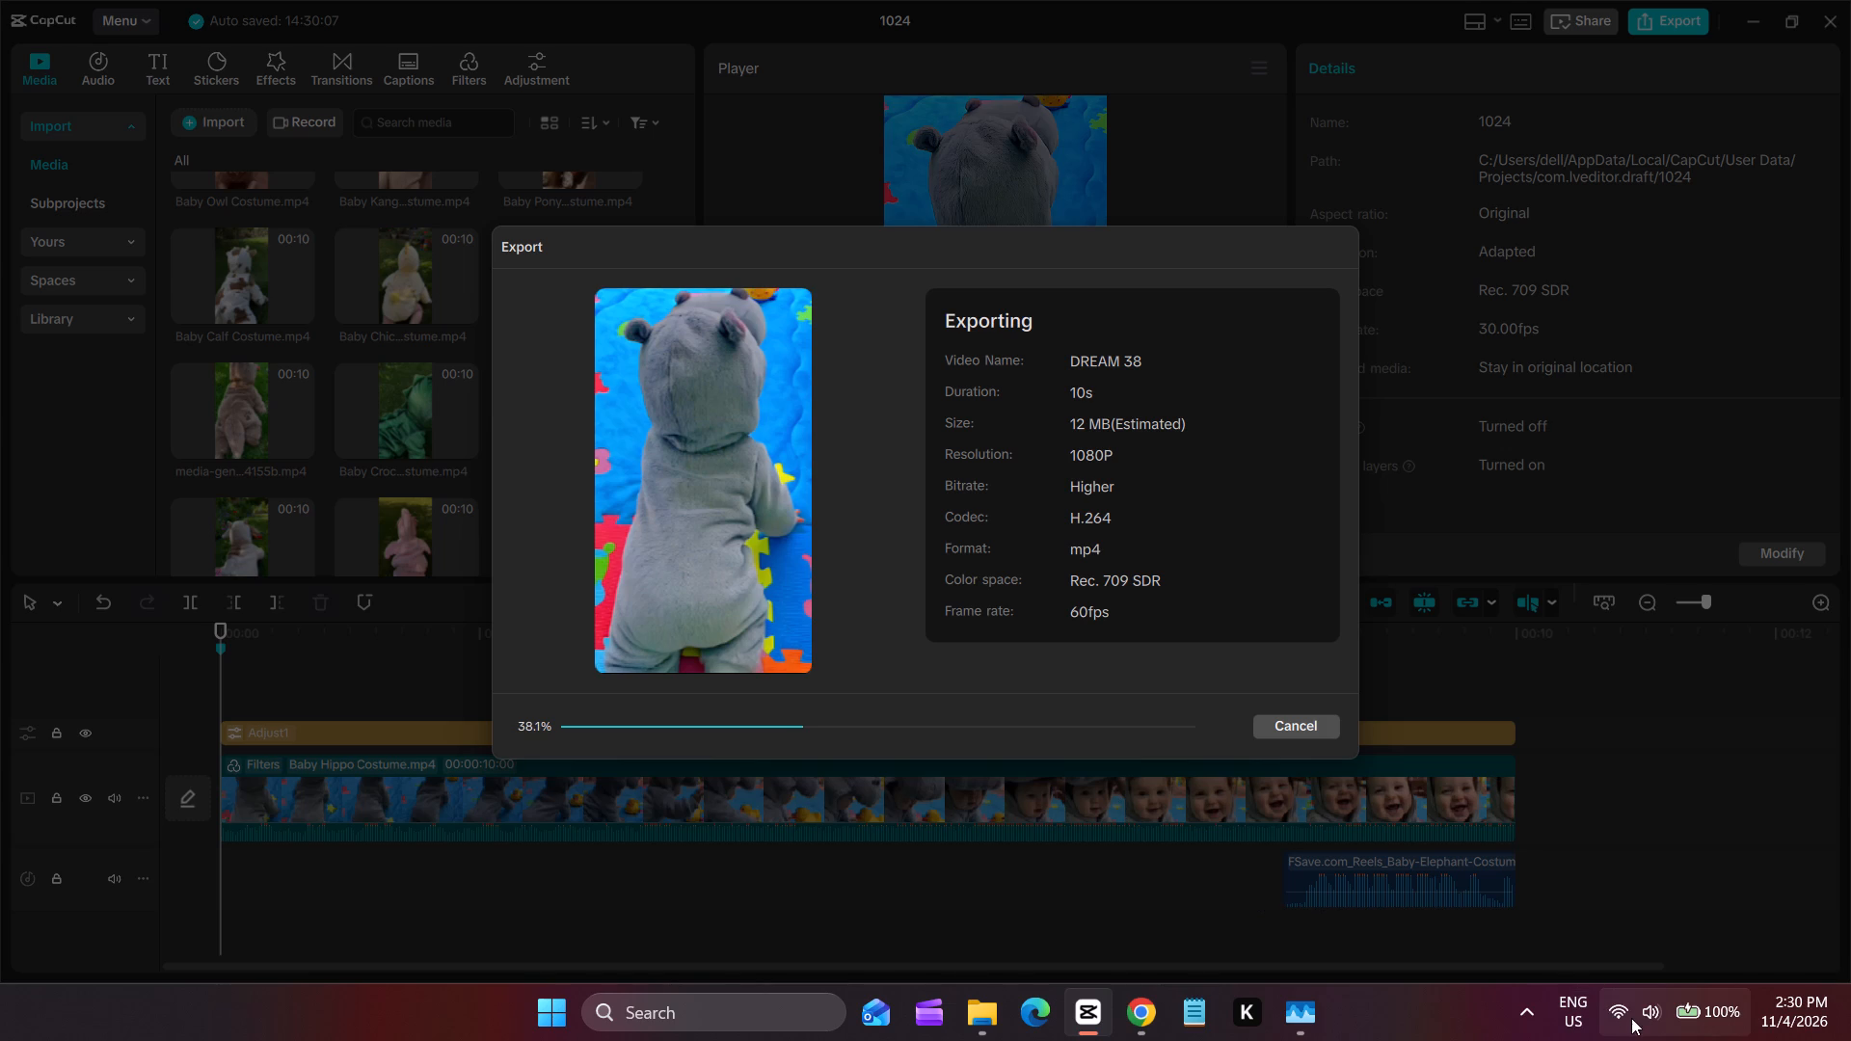
Check the GPU performance in Task Manager during the export and close the DREAM search results window.
{"action": "scroll", "coordinate": [1645, 1015], "scroll_direction": "up", "scroll_amount": 7}
{"action": "double_click", "coordinate": [1310, 1021]}
{"action": "left_click", "coordinate": [1282, 1016]}
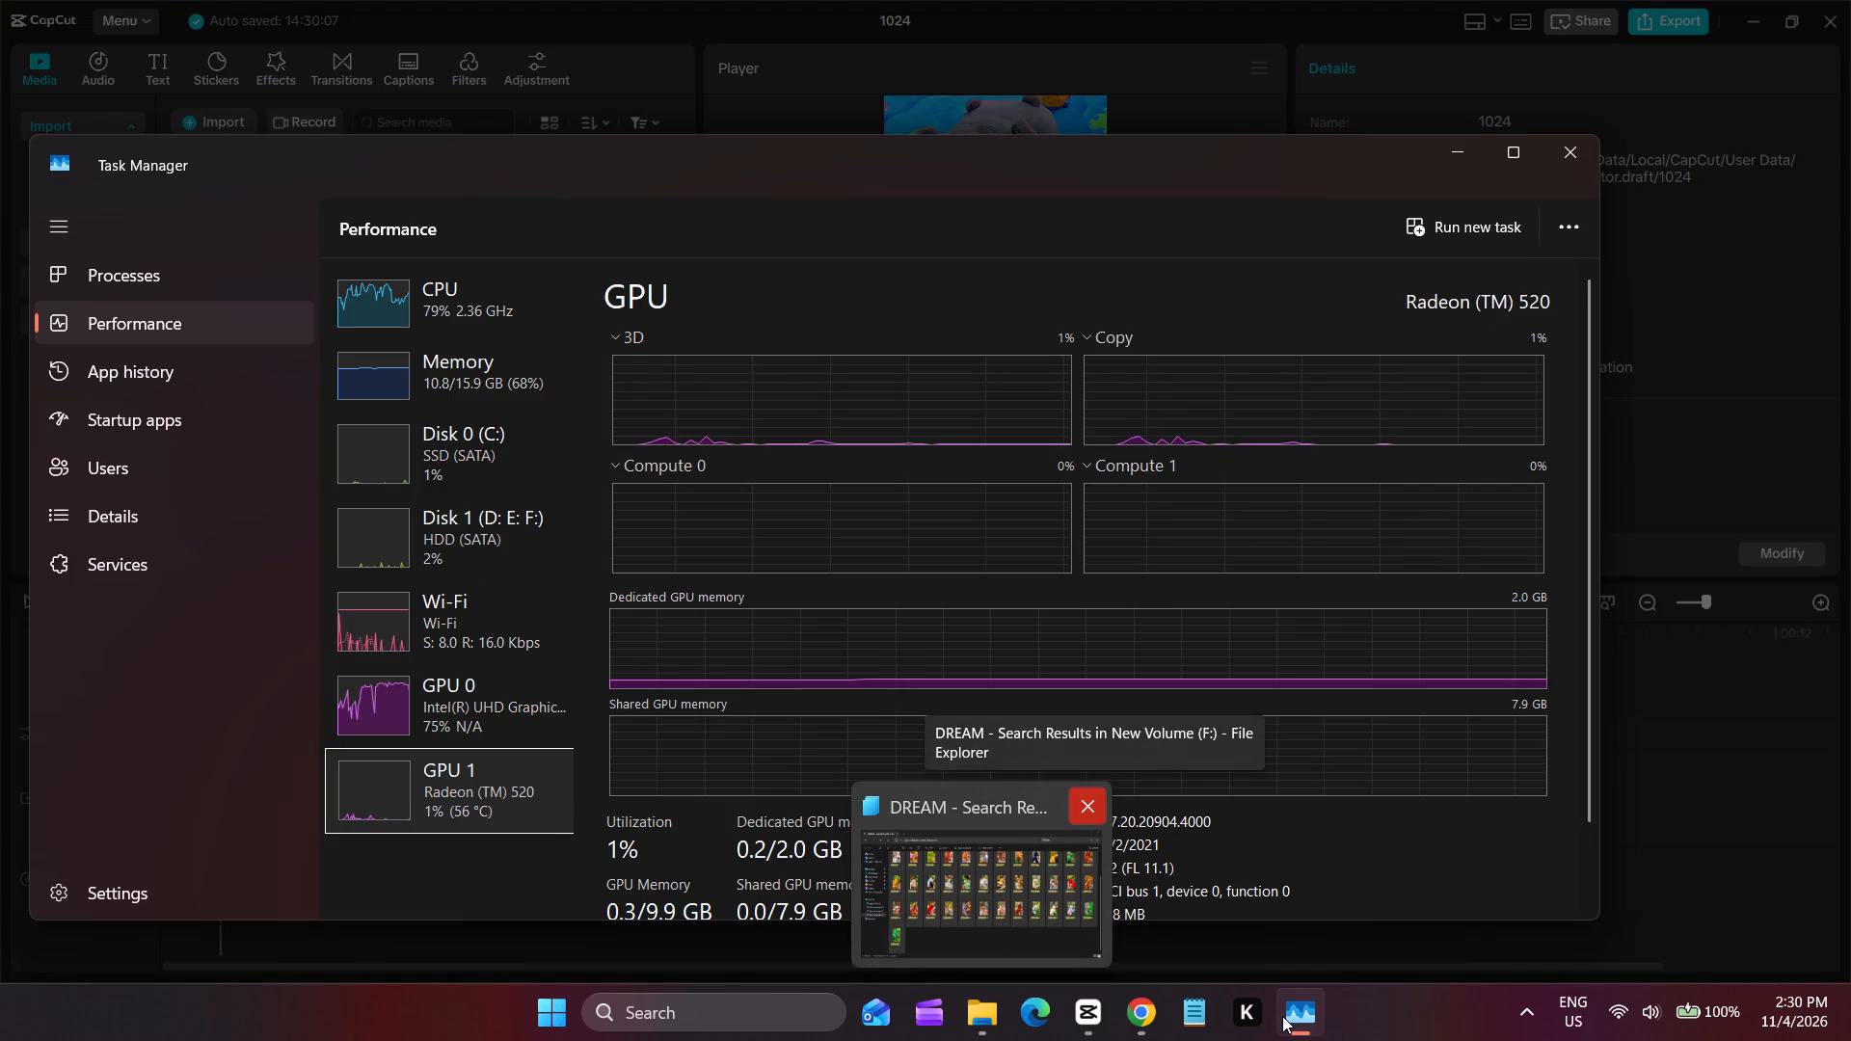
{"action": "left_click", "coordinate": [1094, 815]}
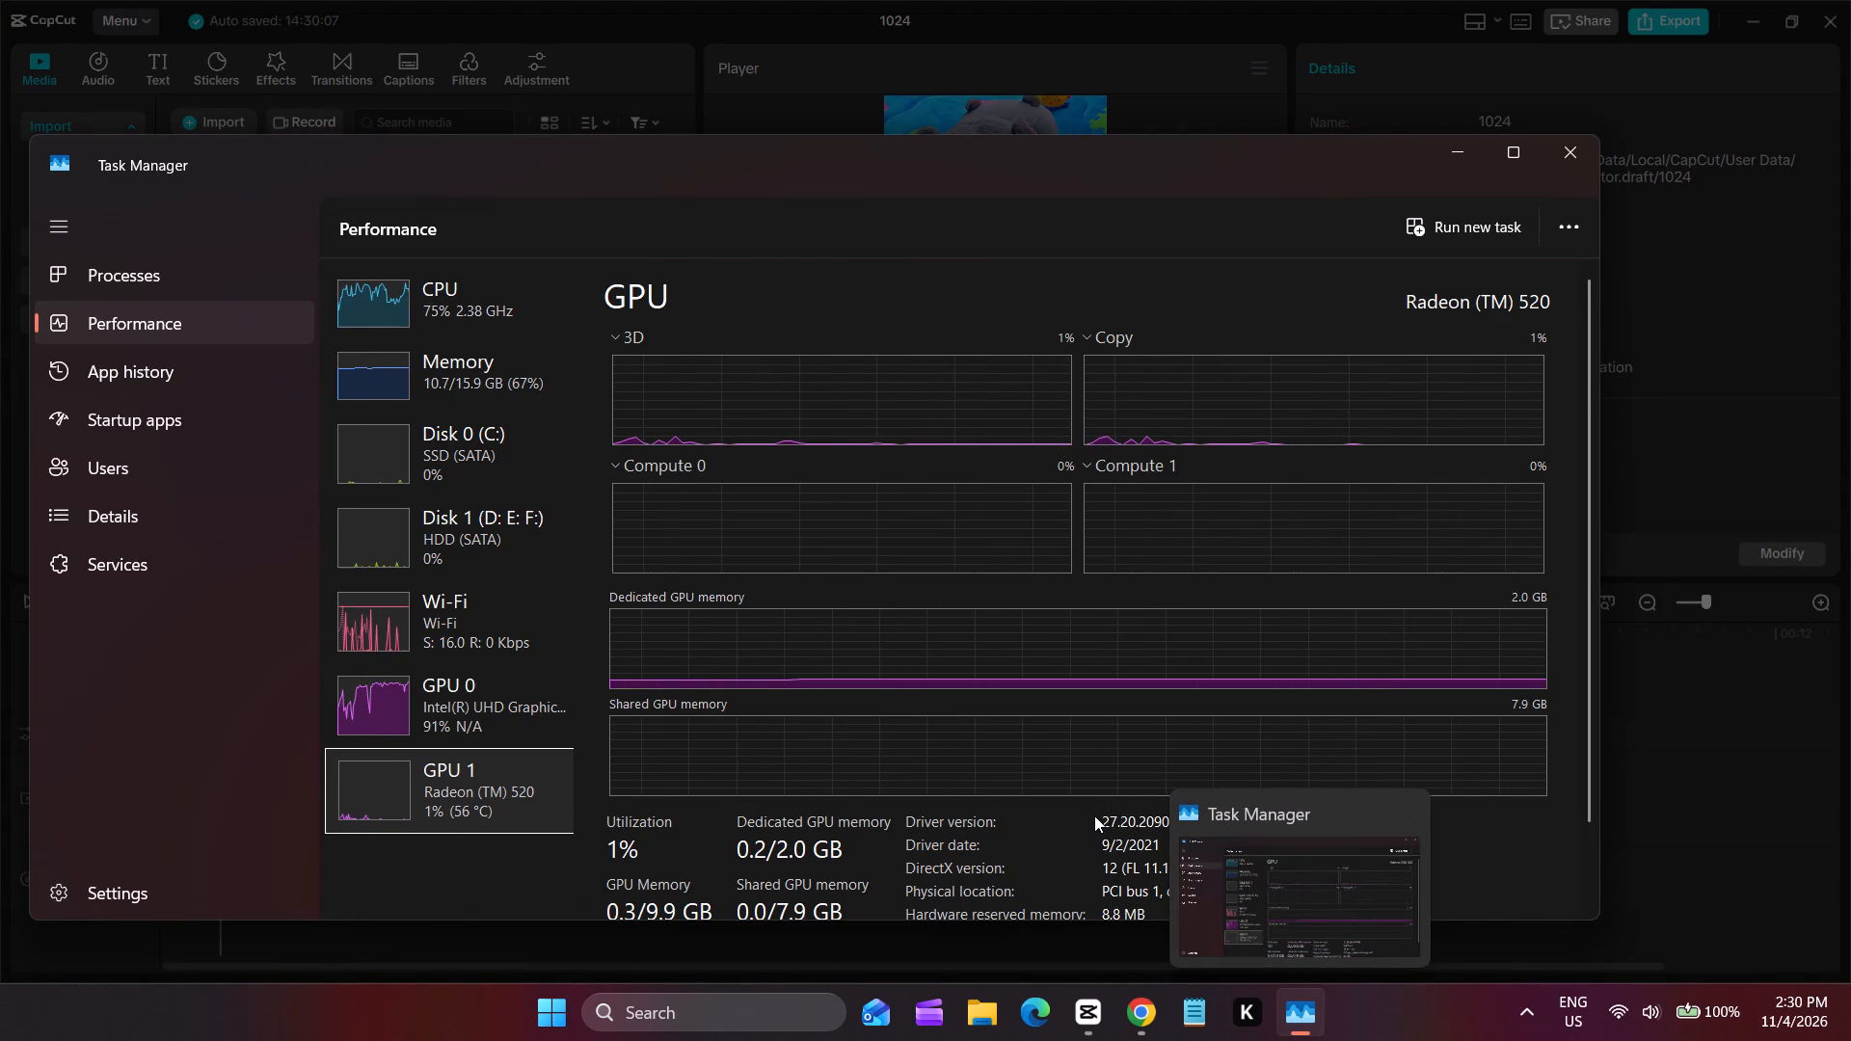
Return to CapCut and close the export dialog once the DREAM 38 export is finished.
{"action": "left_click", "coordinate": [1099, 1023]}
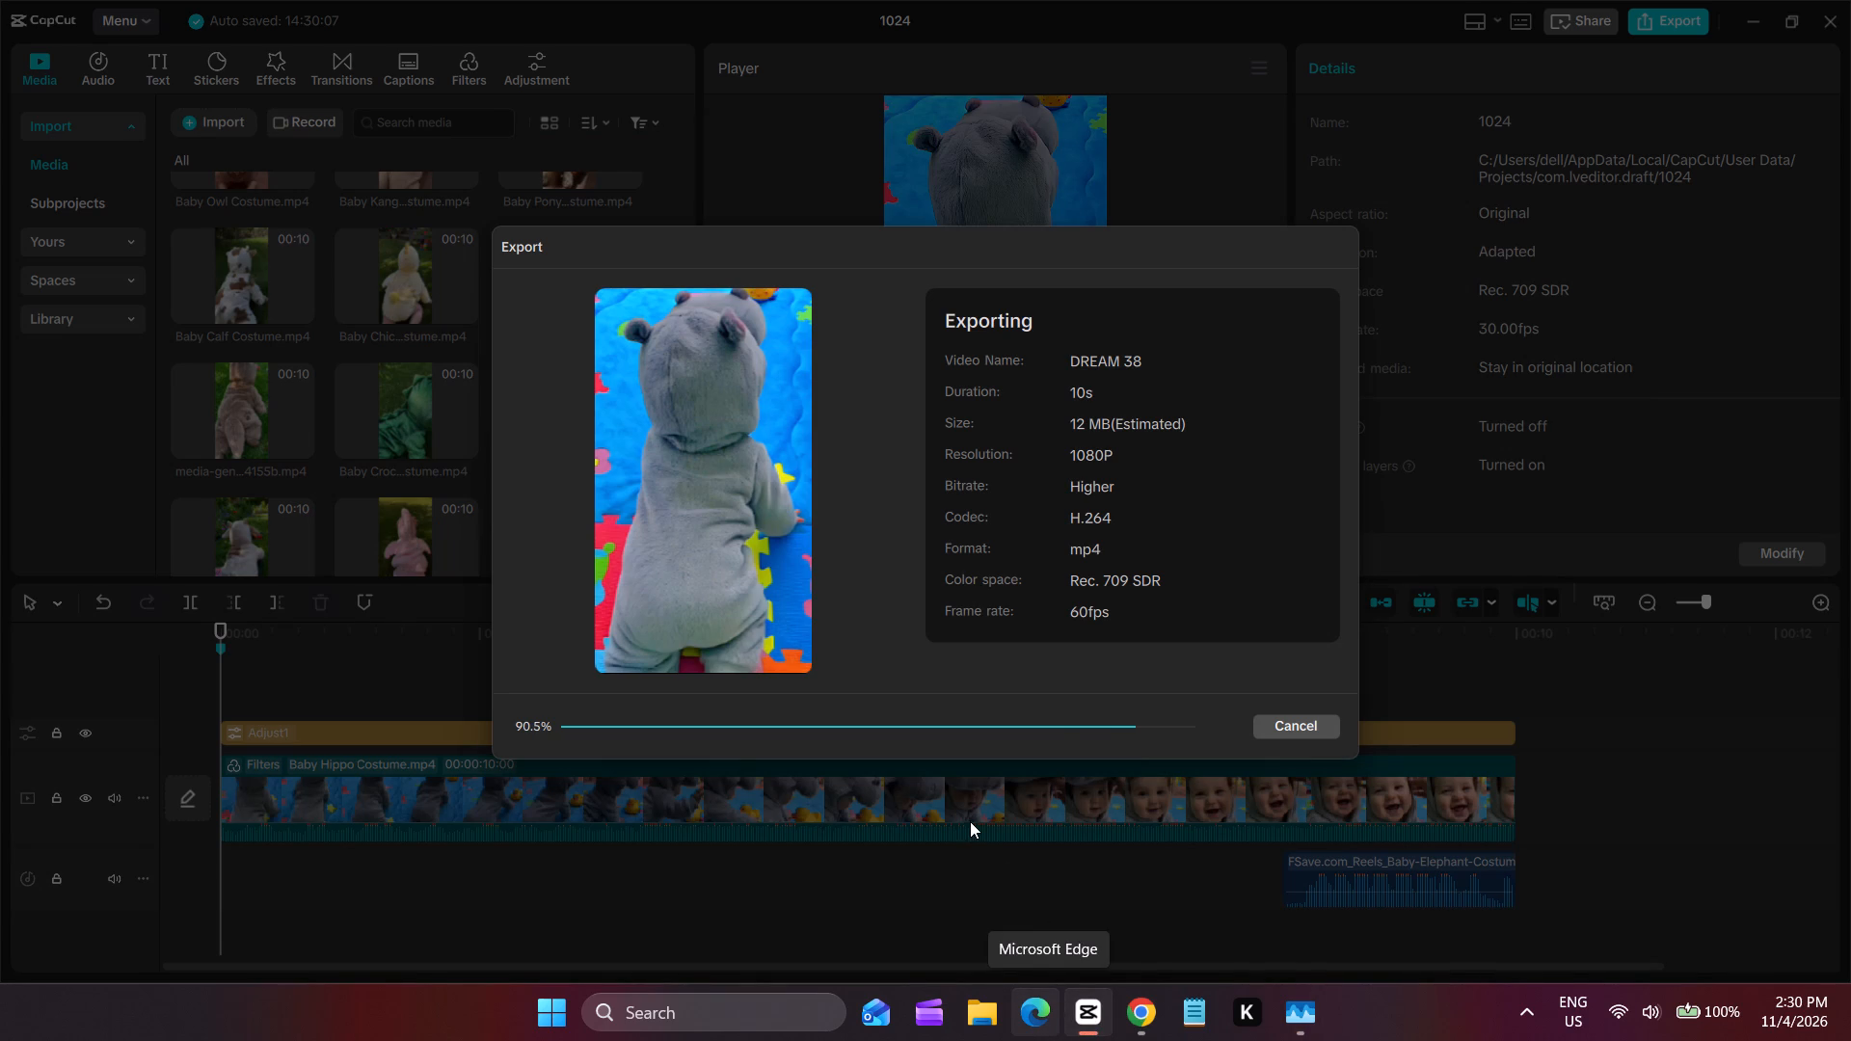
{"action": "left_click", "coordinate": [1115, 777]}
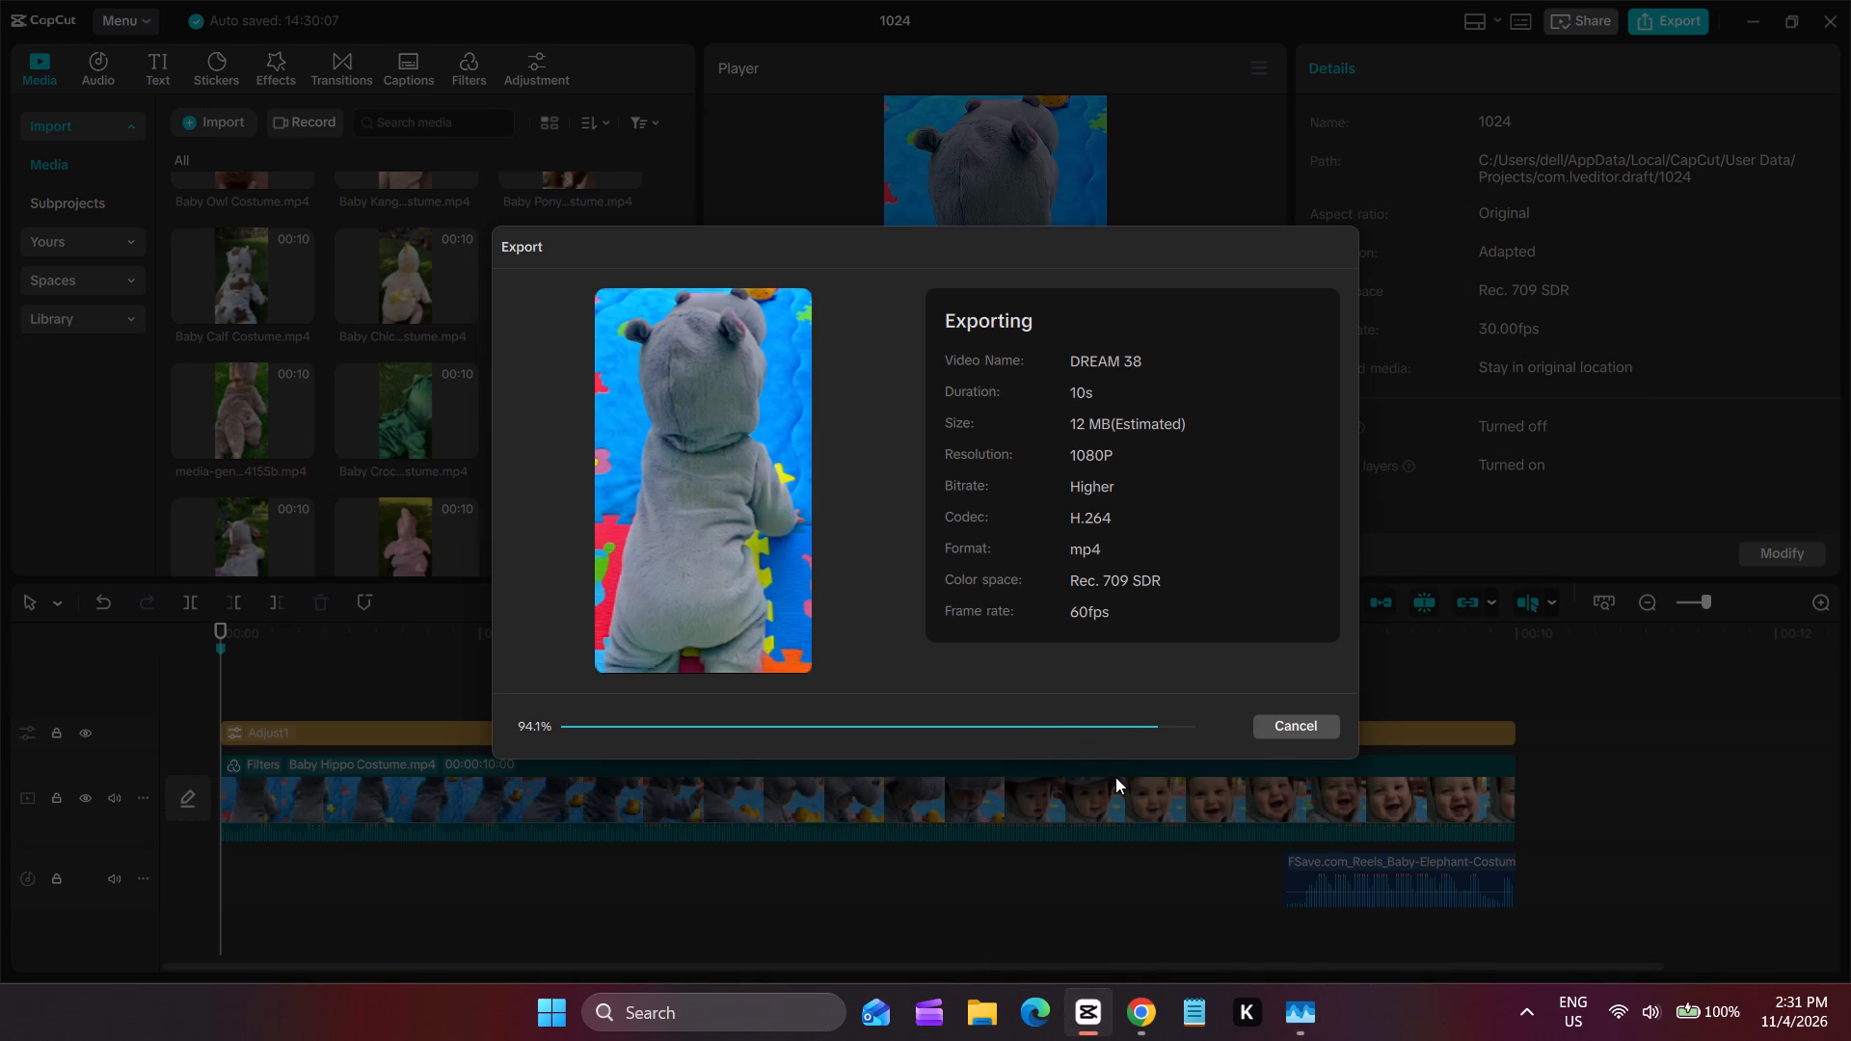
{"action": "left_click", "coordinate": [1115, 777]}
{"action": "left_click", "coordinate": [1281, 830]}
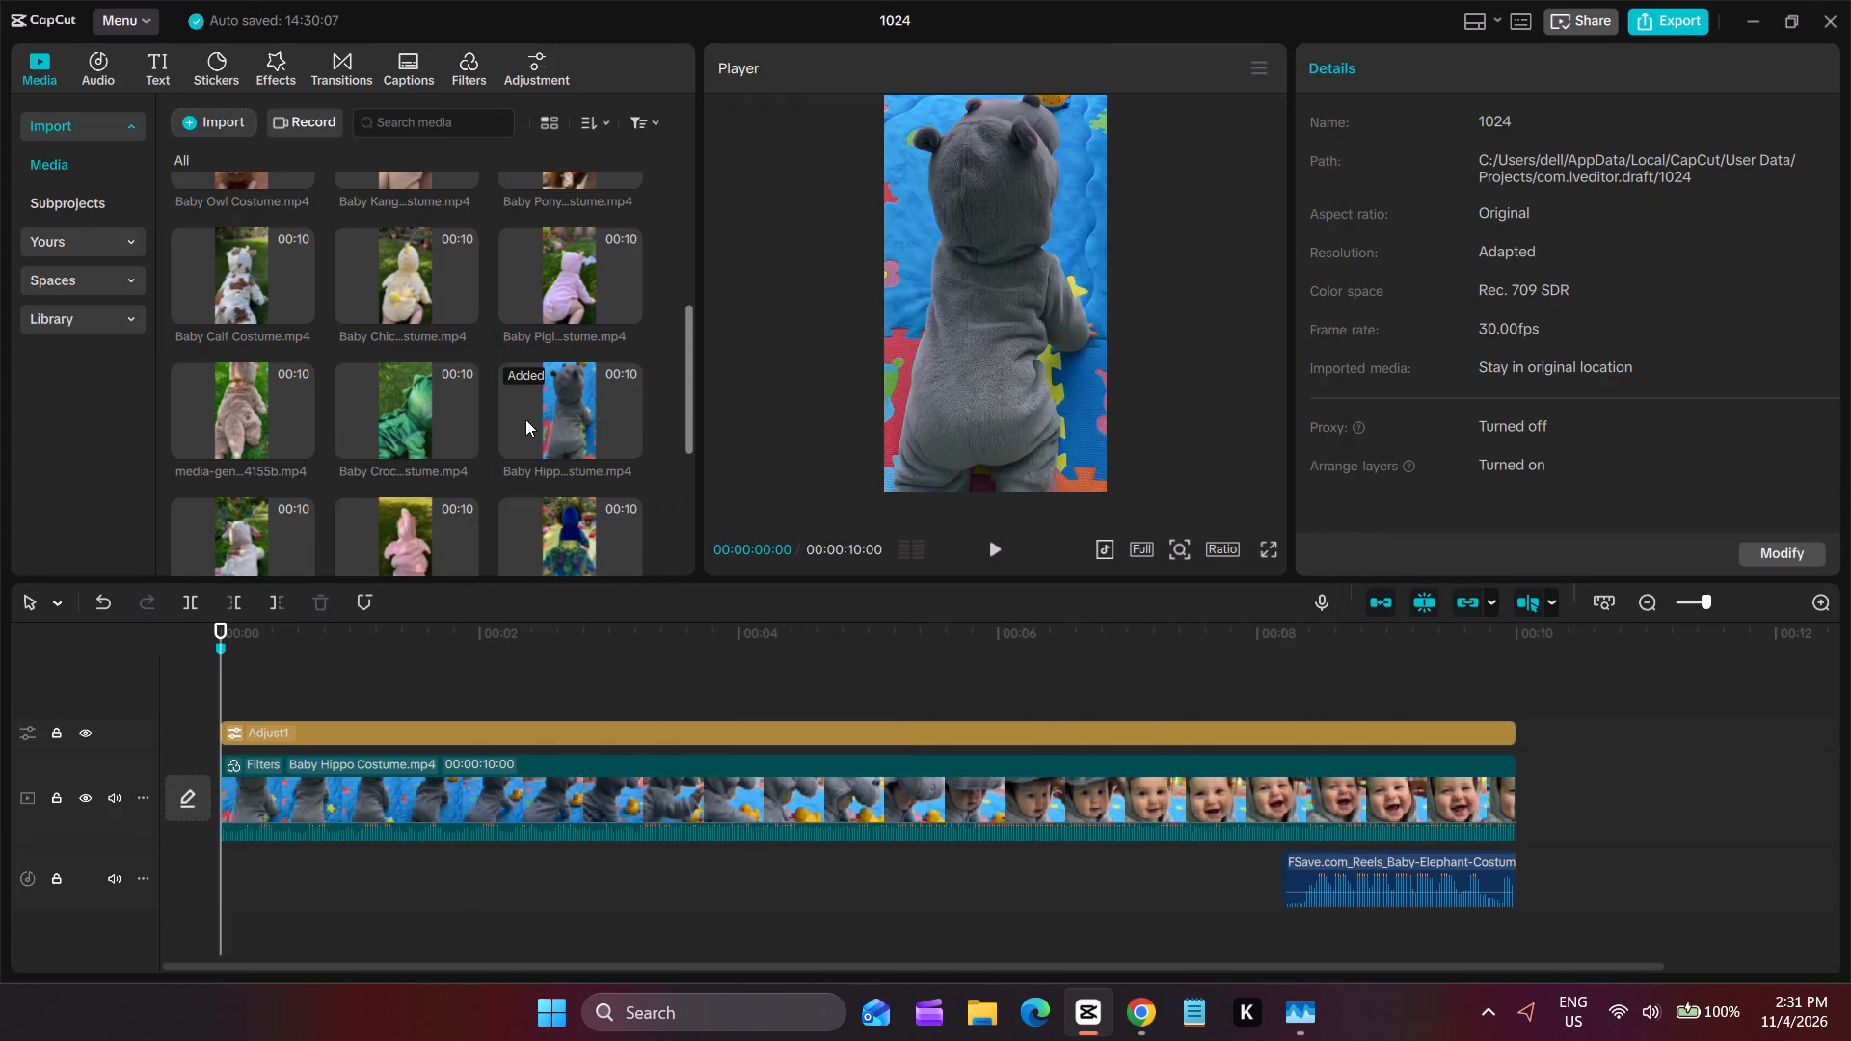
Replace the Baby Hippo Costume clip on the timeline with Baby Goat Kid Costume.mp4.
{"action": "left_click_drag", "start_coordinate": [237, 536], "coordinate": [454, 787]}
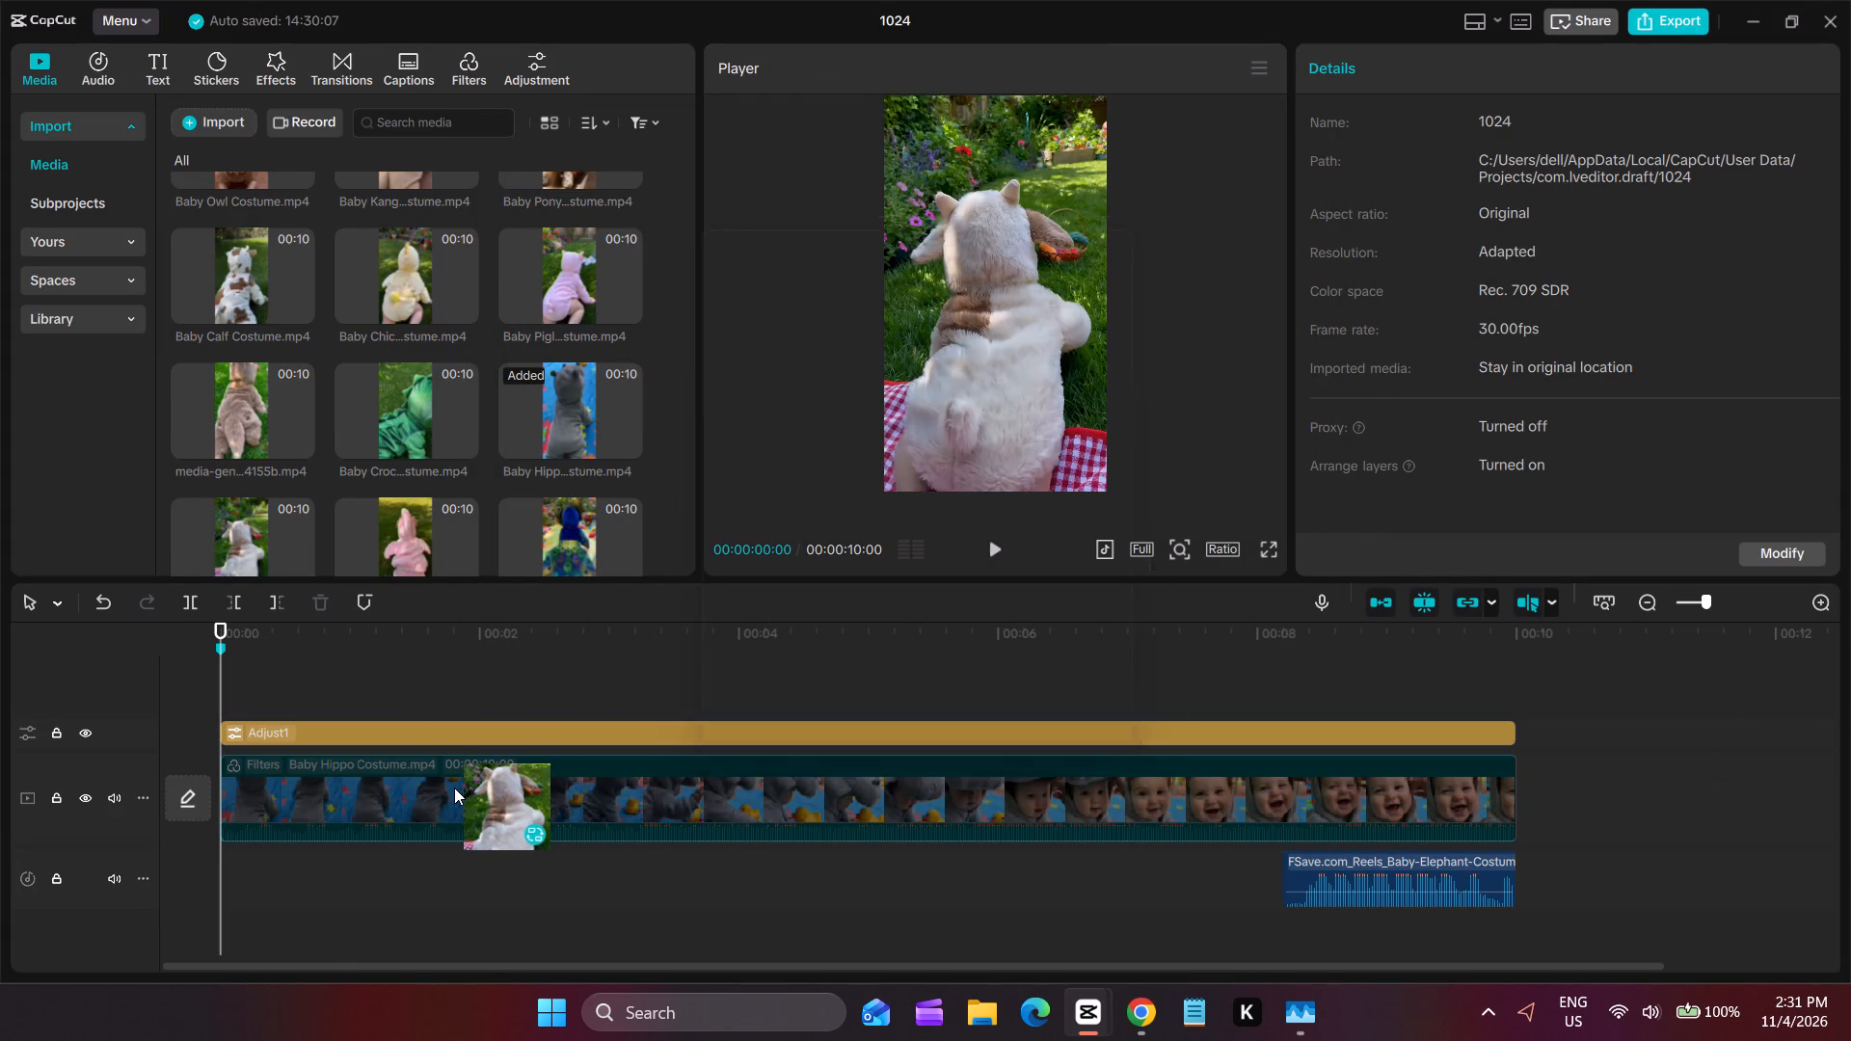
{"action": "left_click", "coordinate": [1010, 747]}
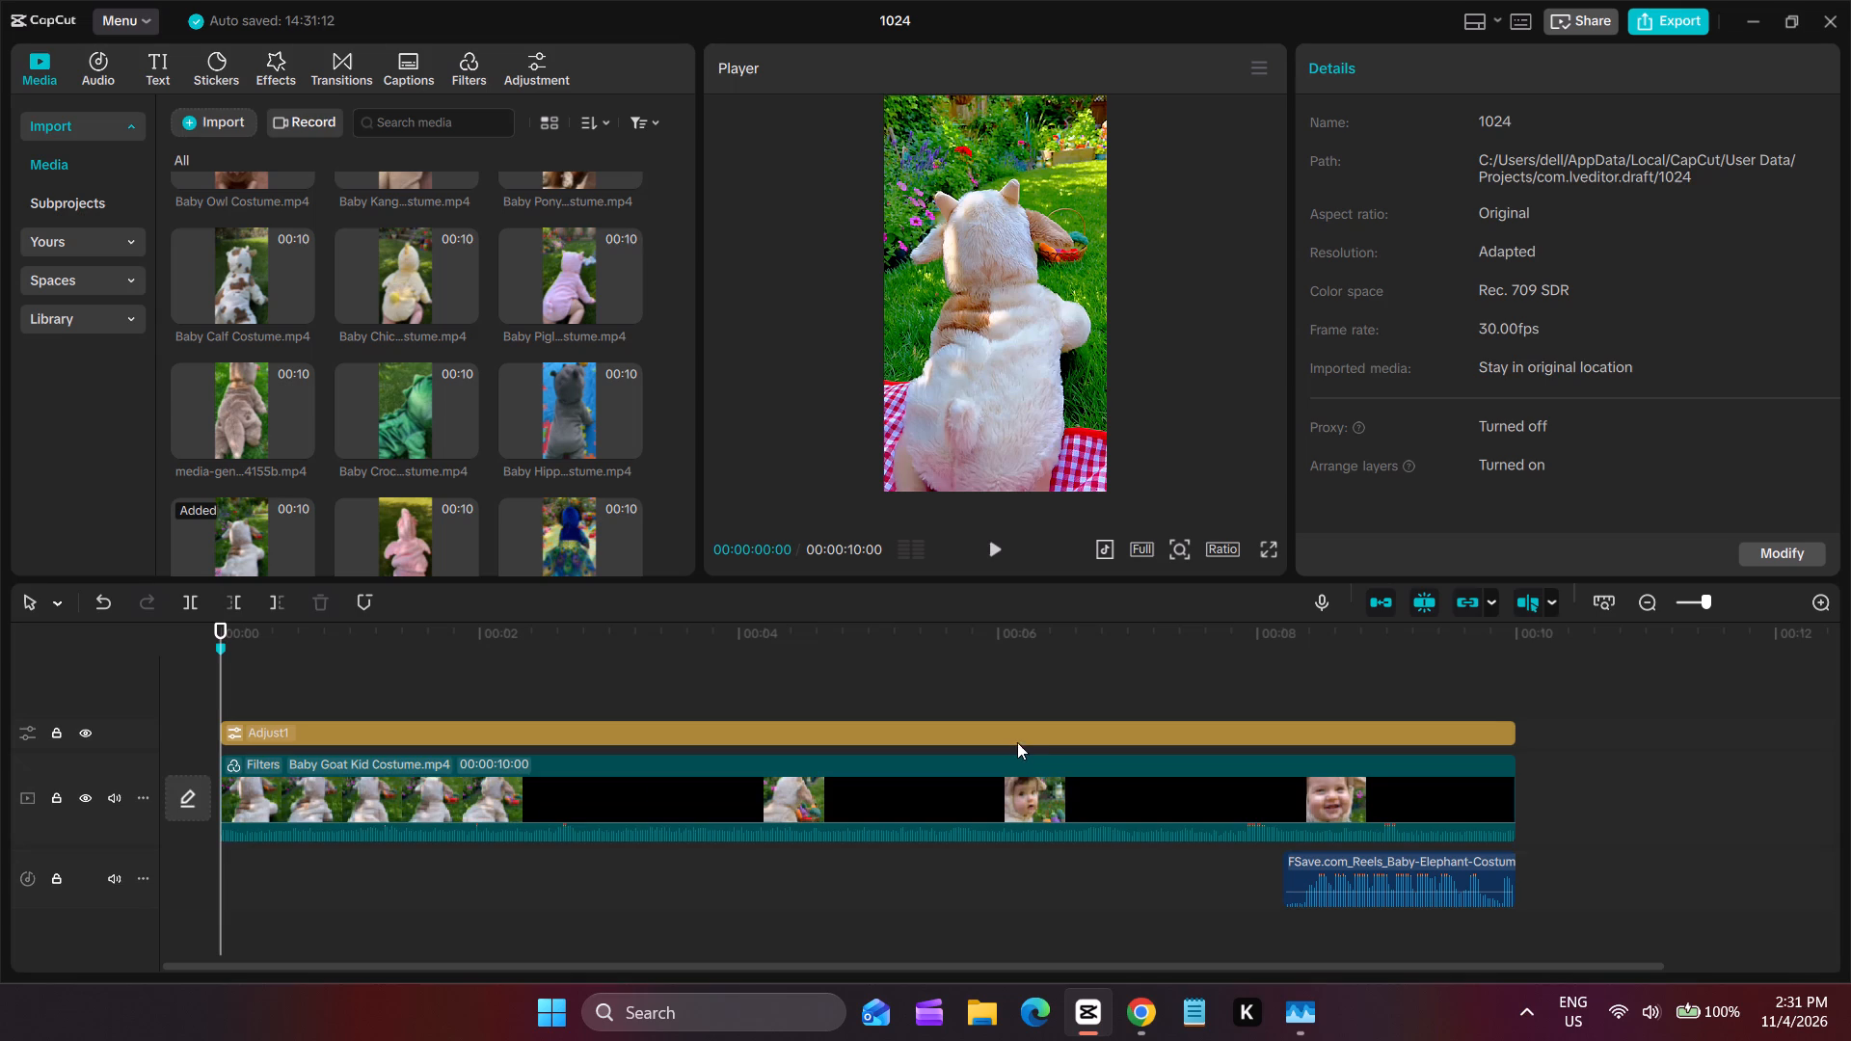
Export the goat kid video to drive F: as DREAM 39 at a frame rate of 60fps.
{"action": "left_click", "coordinate": [1673, 14]}
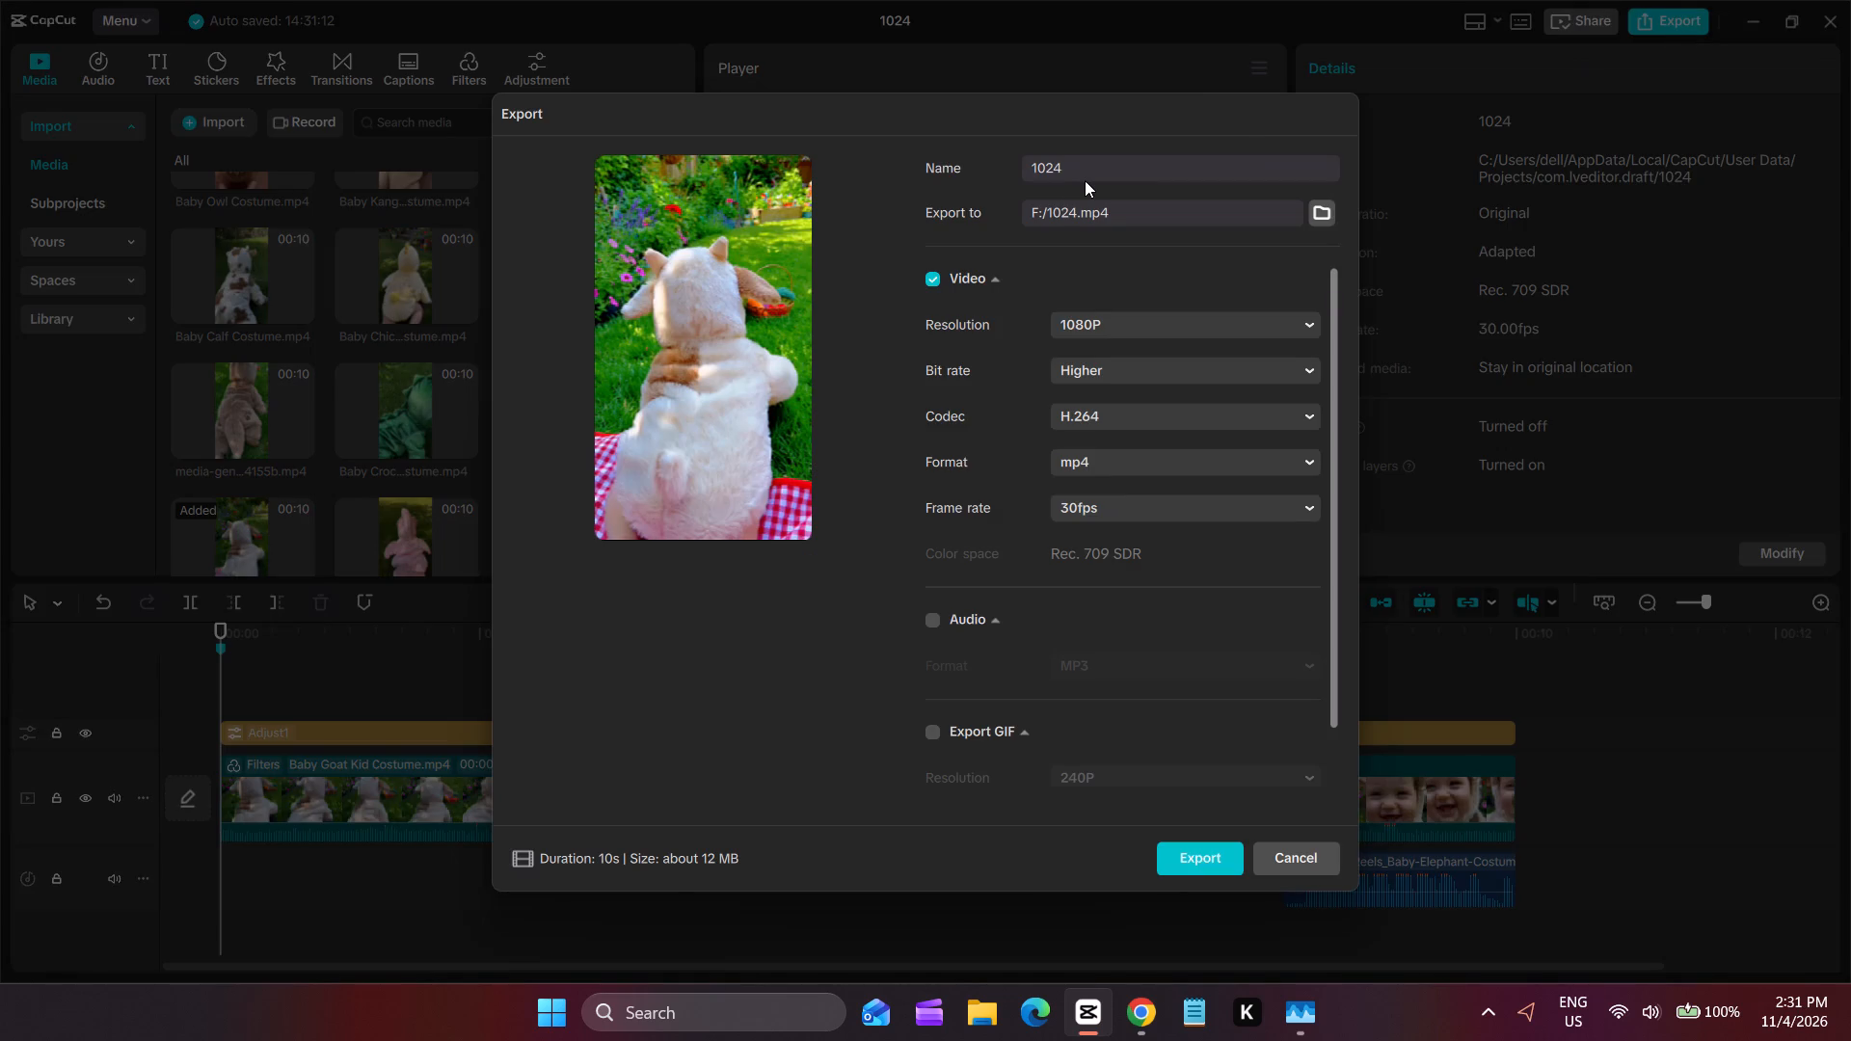
{"action": "triple_click", "coordinate": [1085, 179]}
{"action": "key", "text": "ctrl+v"}
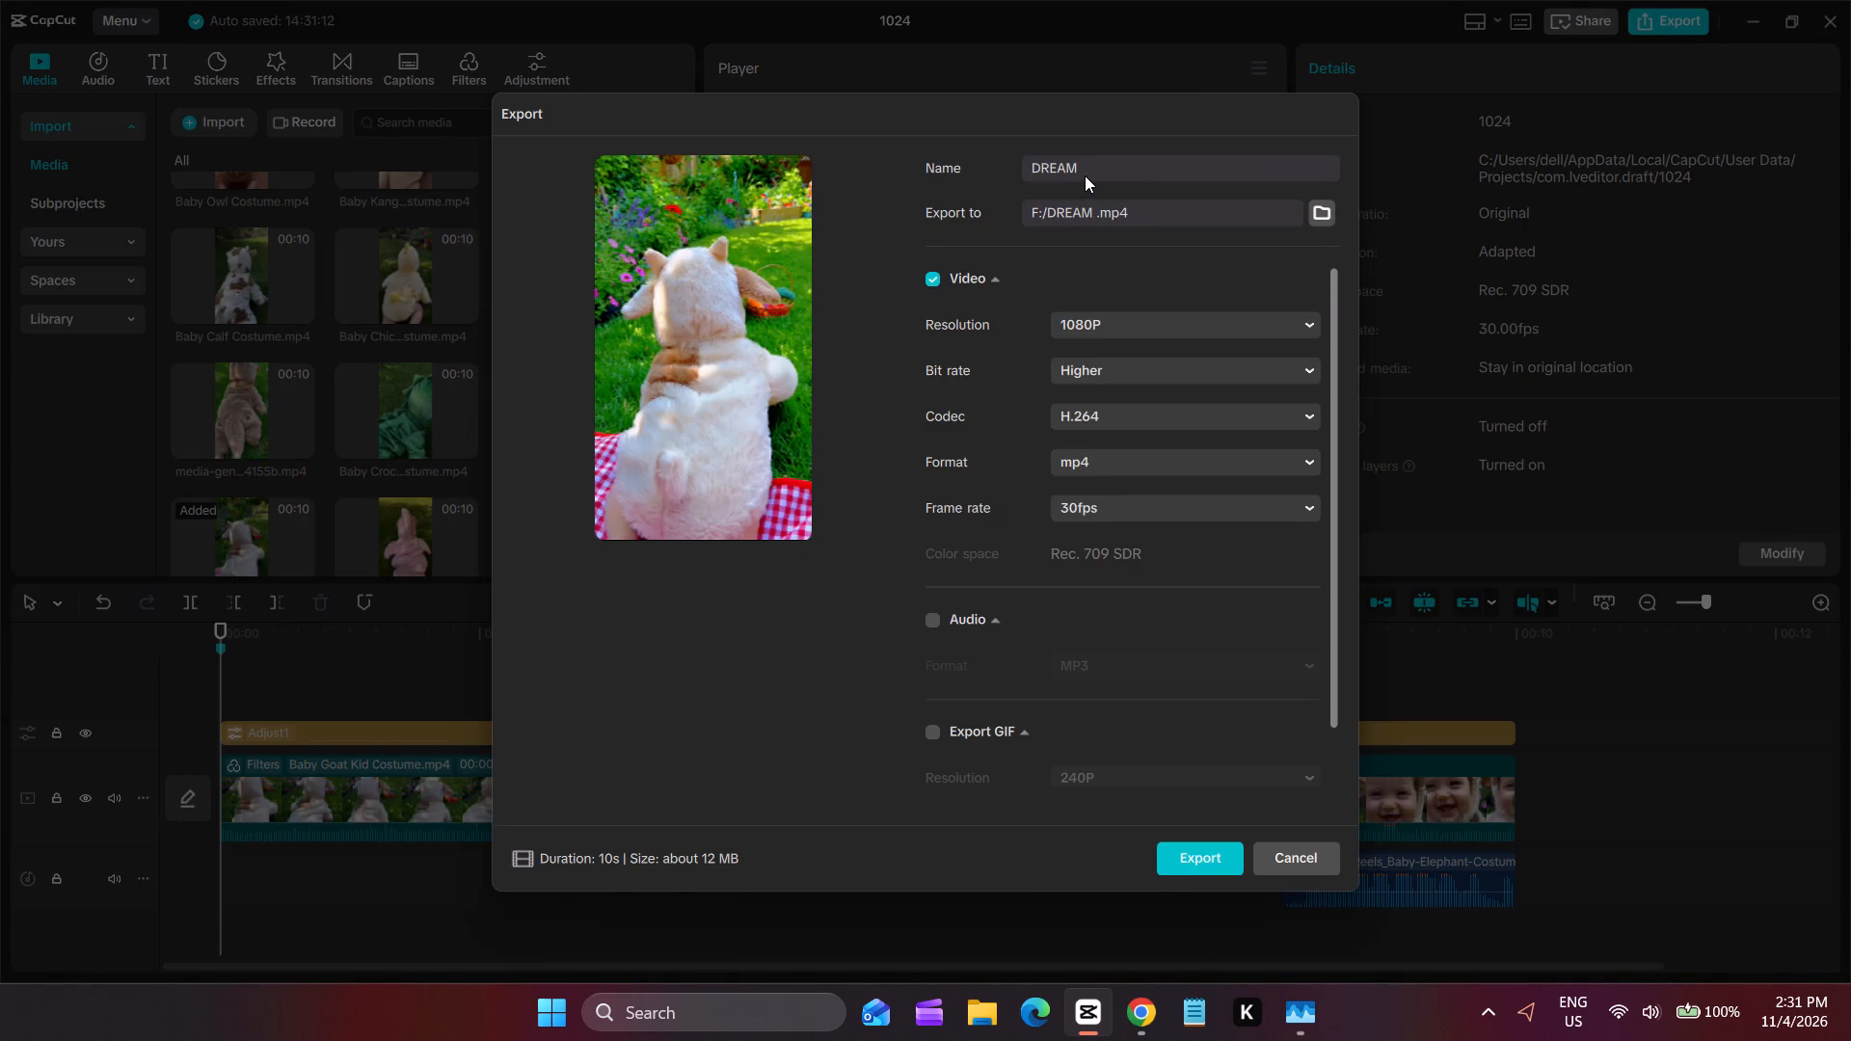
{"action": "type", "text": "39"}
{"action": "left_click", "coordinate": [1171, 496]}
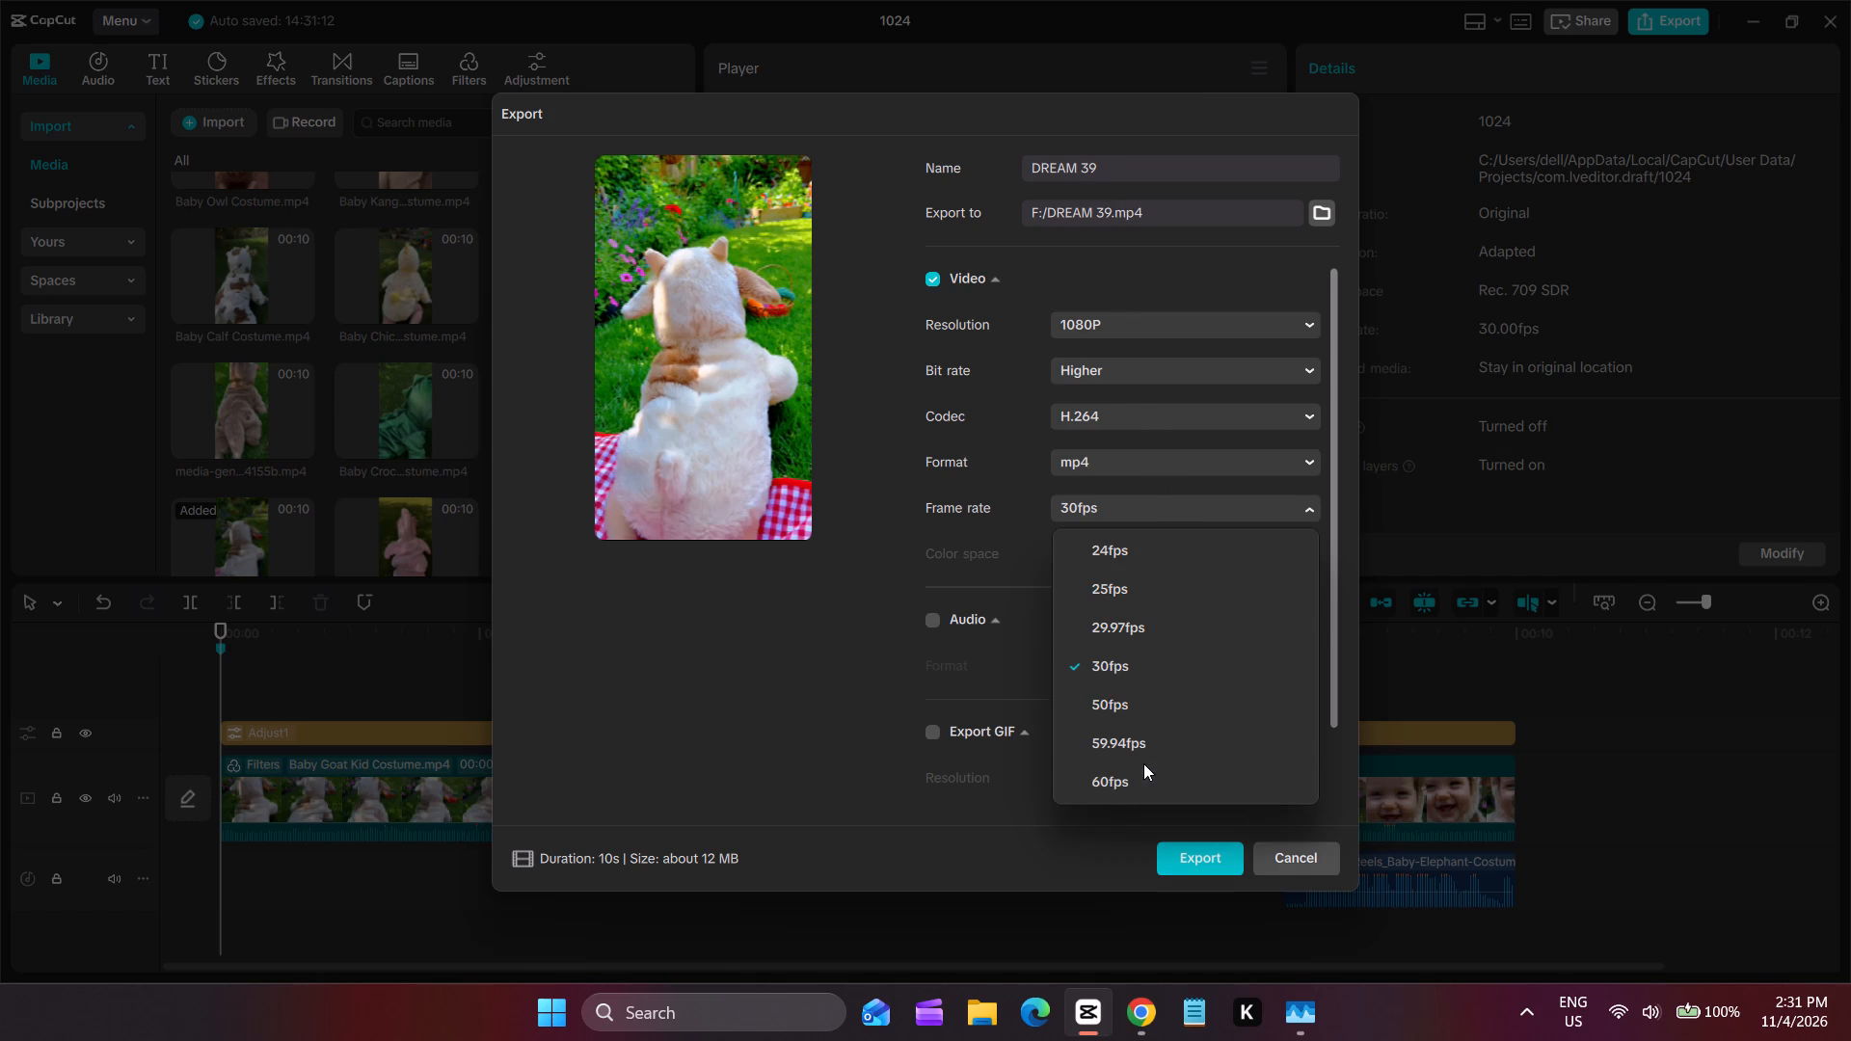
{"action": "left_click", "coordinate": [1149, 780]}
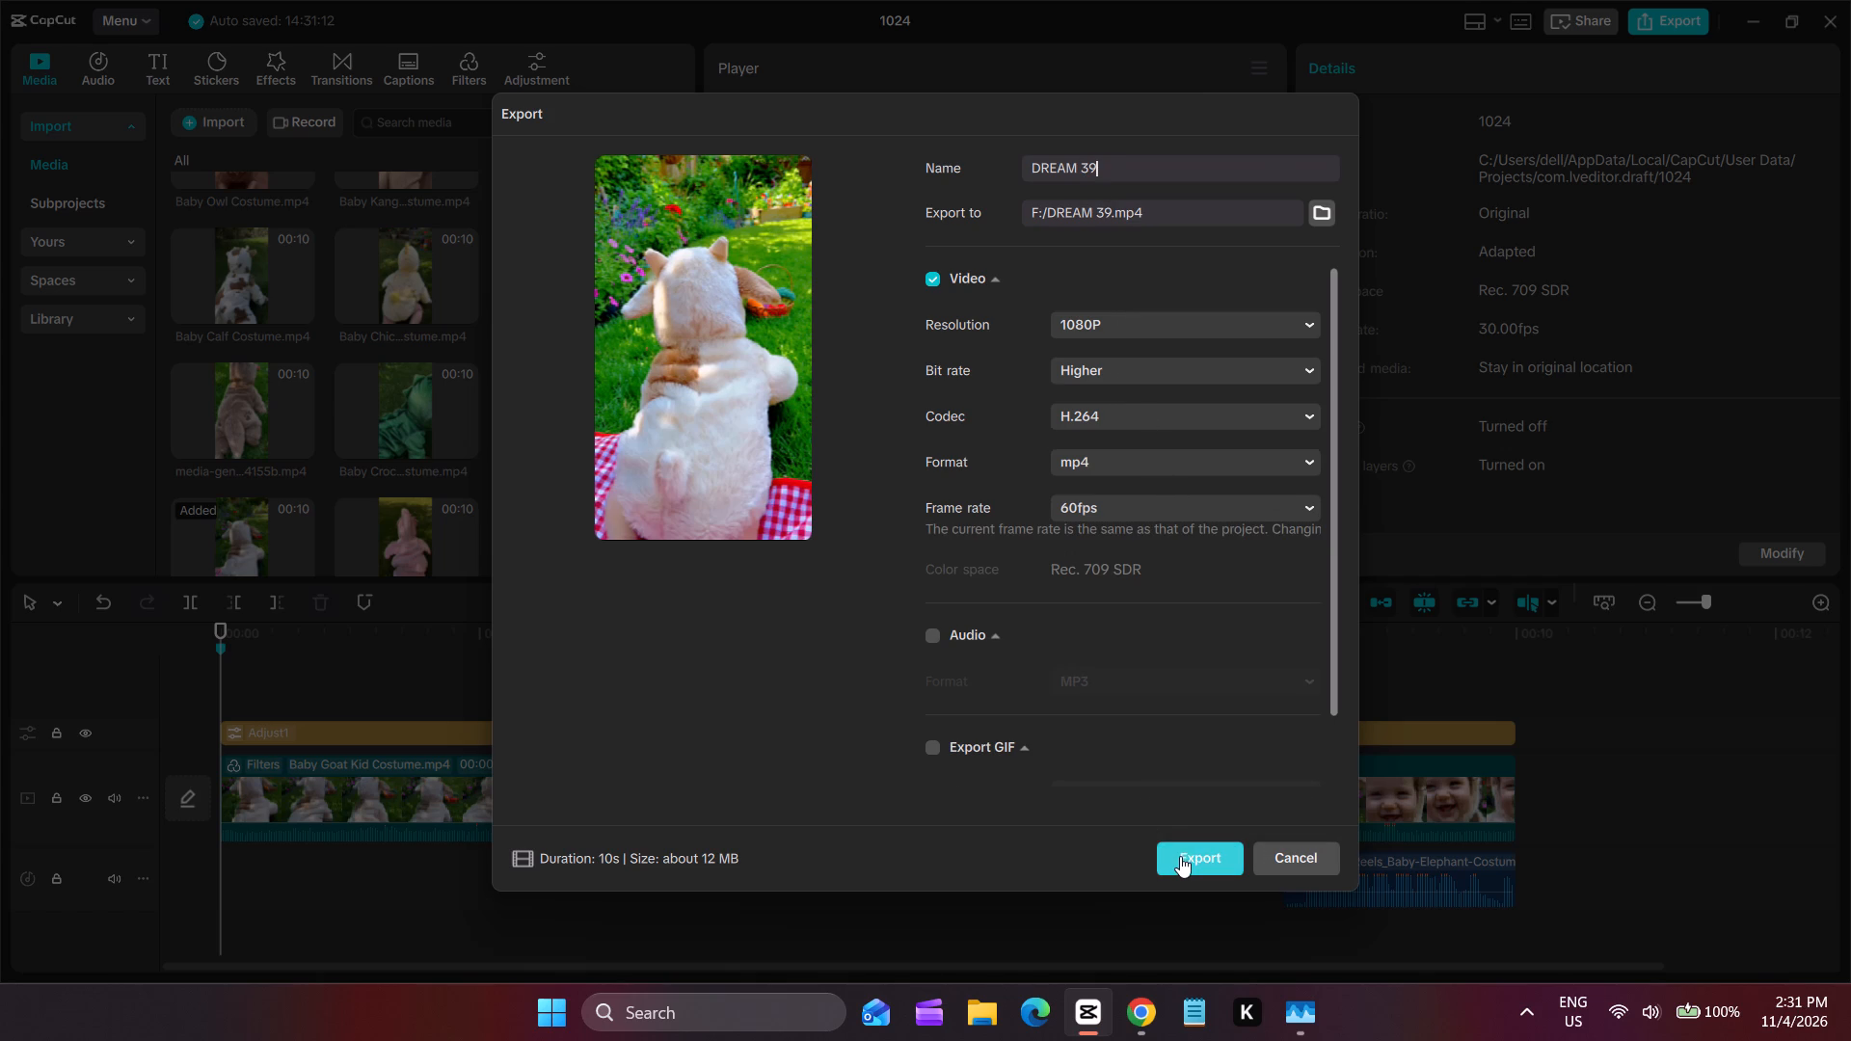
{"action": "left_click", "coordinate": [1180, 856]}
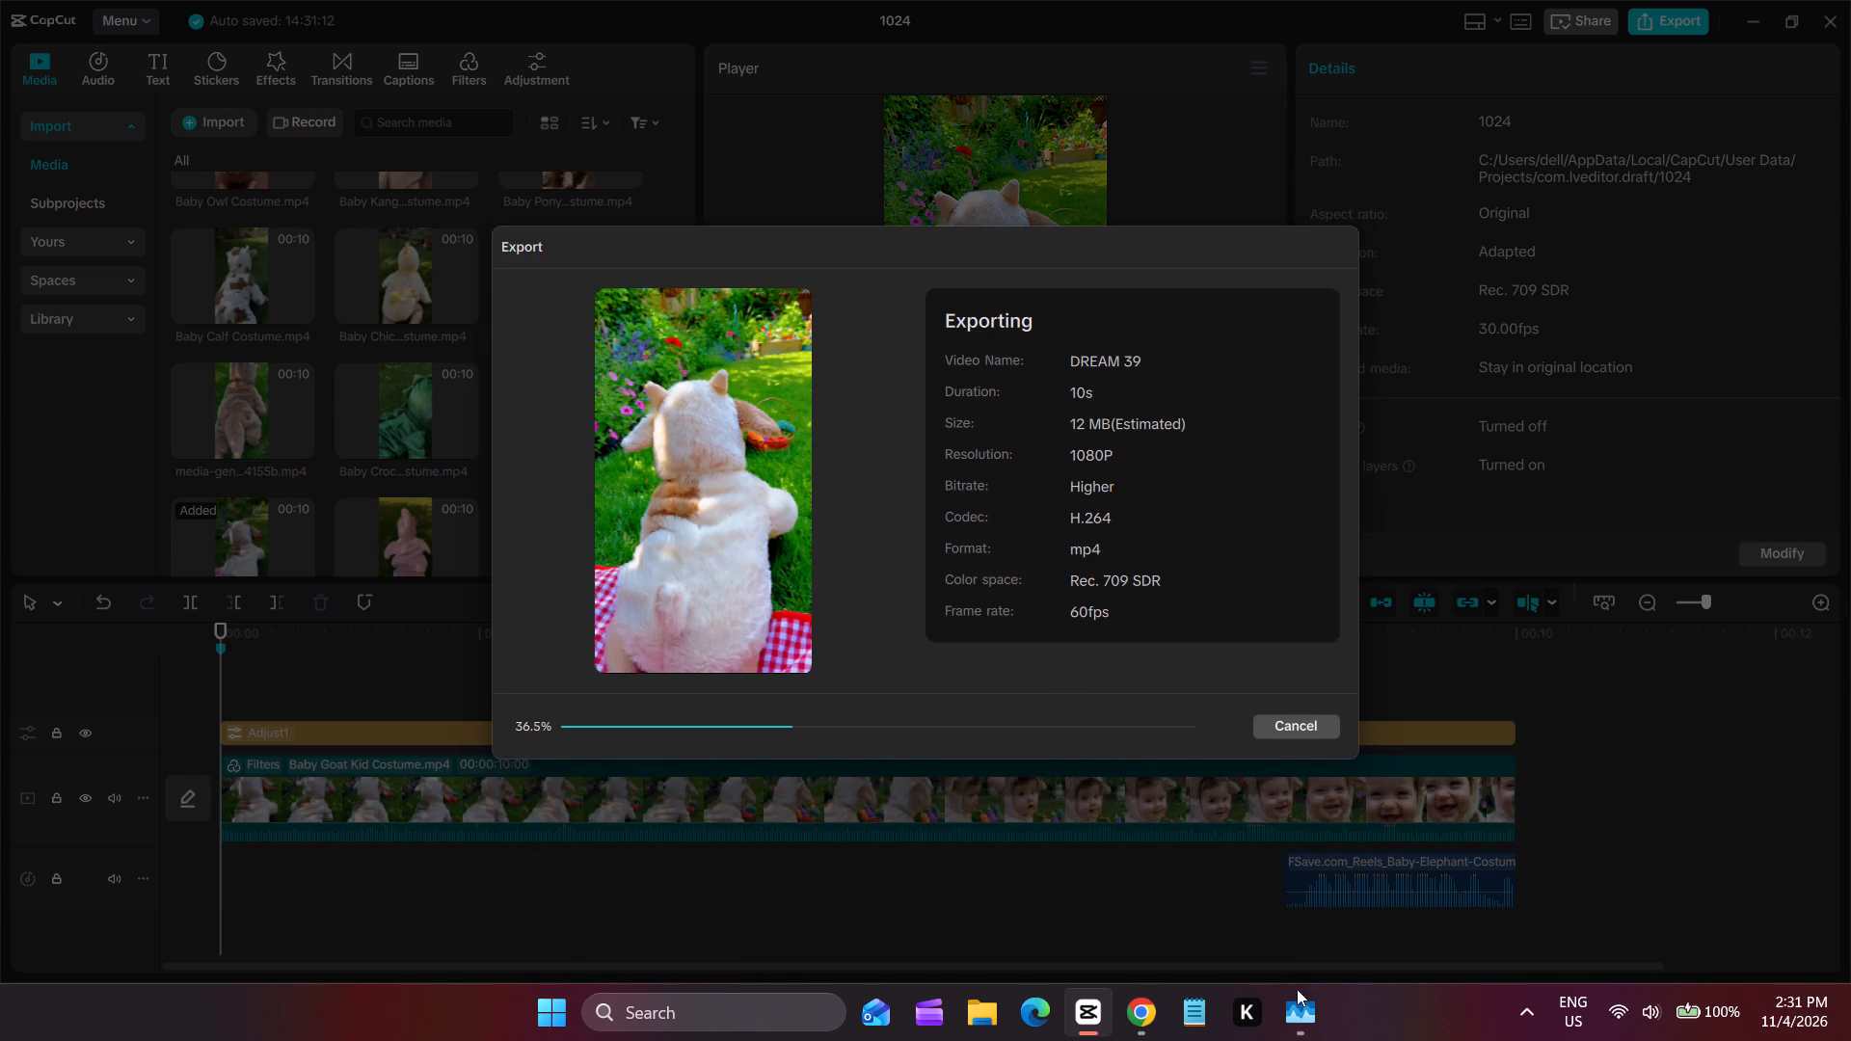
Check the GPU performance in Task Manager during the DREAM 39 export, returning to CapCut after each check.
{"action": "left_click", "coordinate": [1307, 1035]}
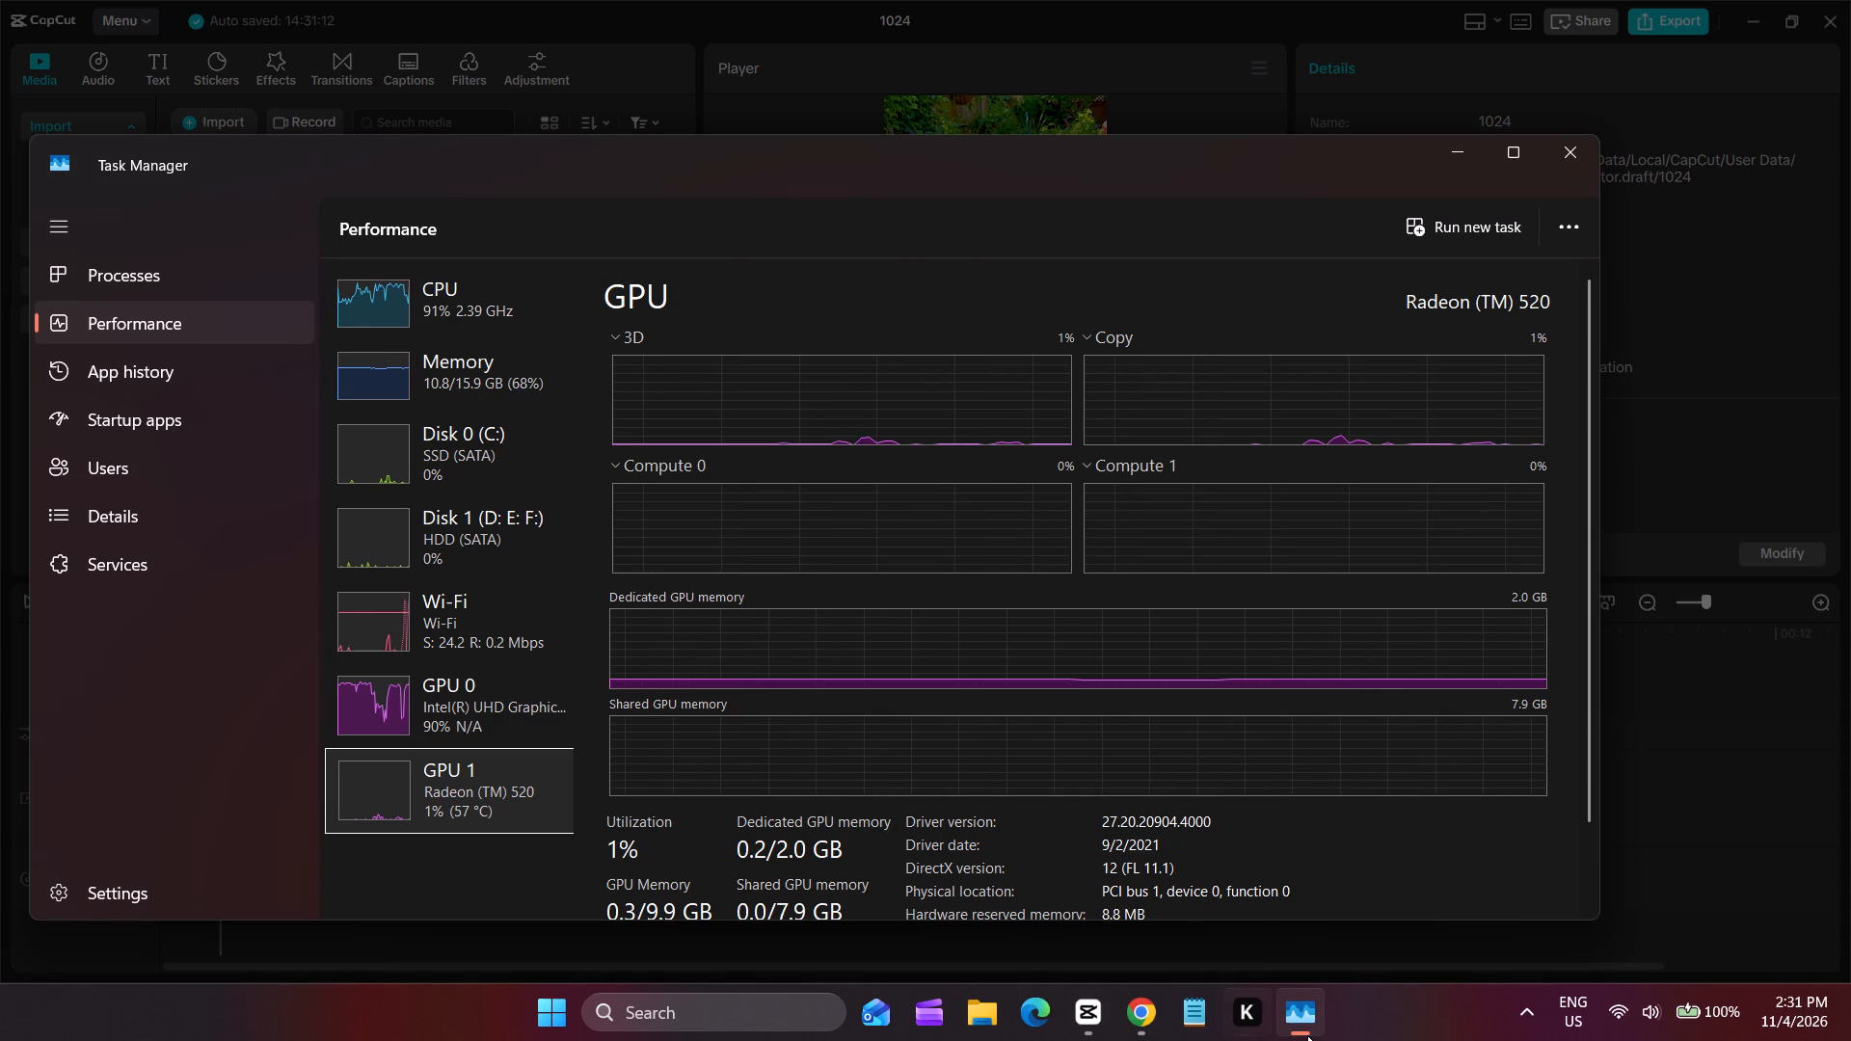
{"action": "left_click", "coordinate": [1102, 1009]}
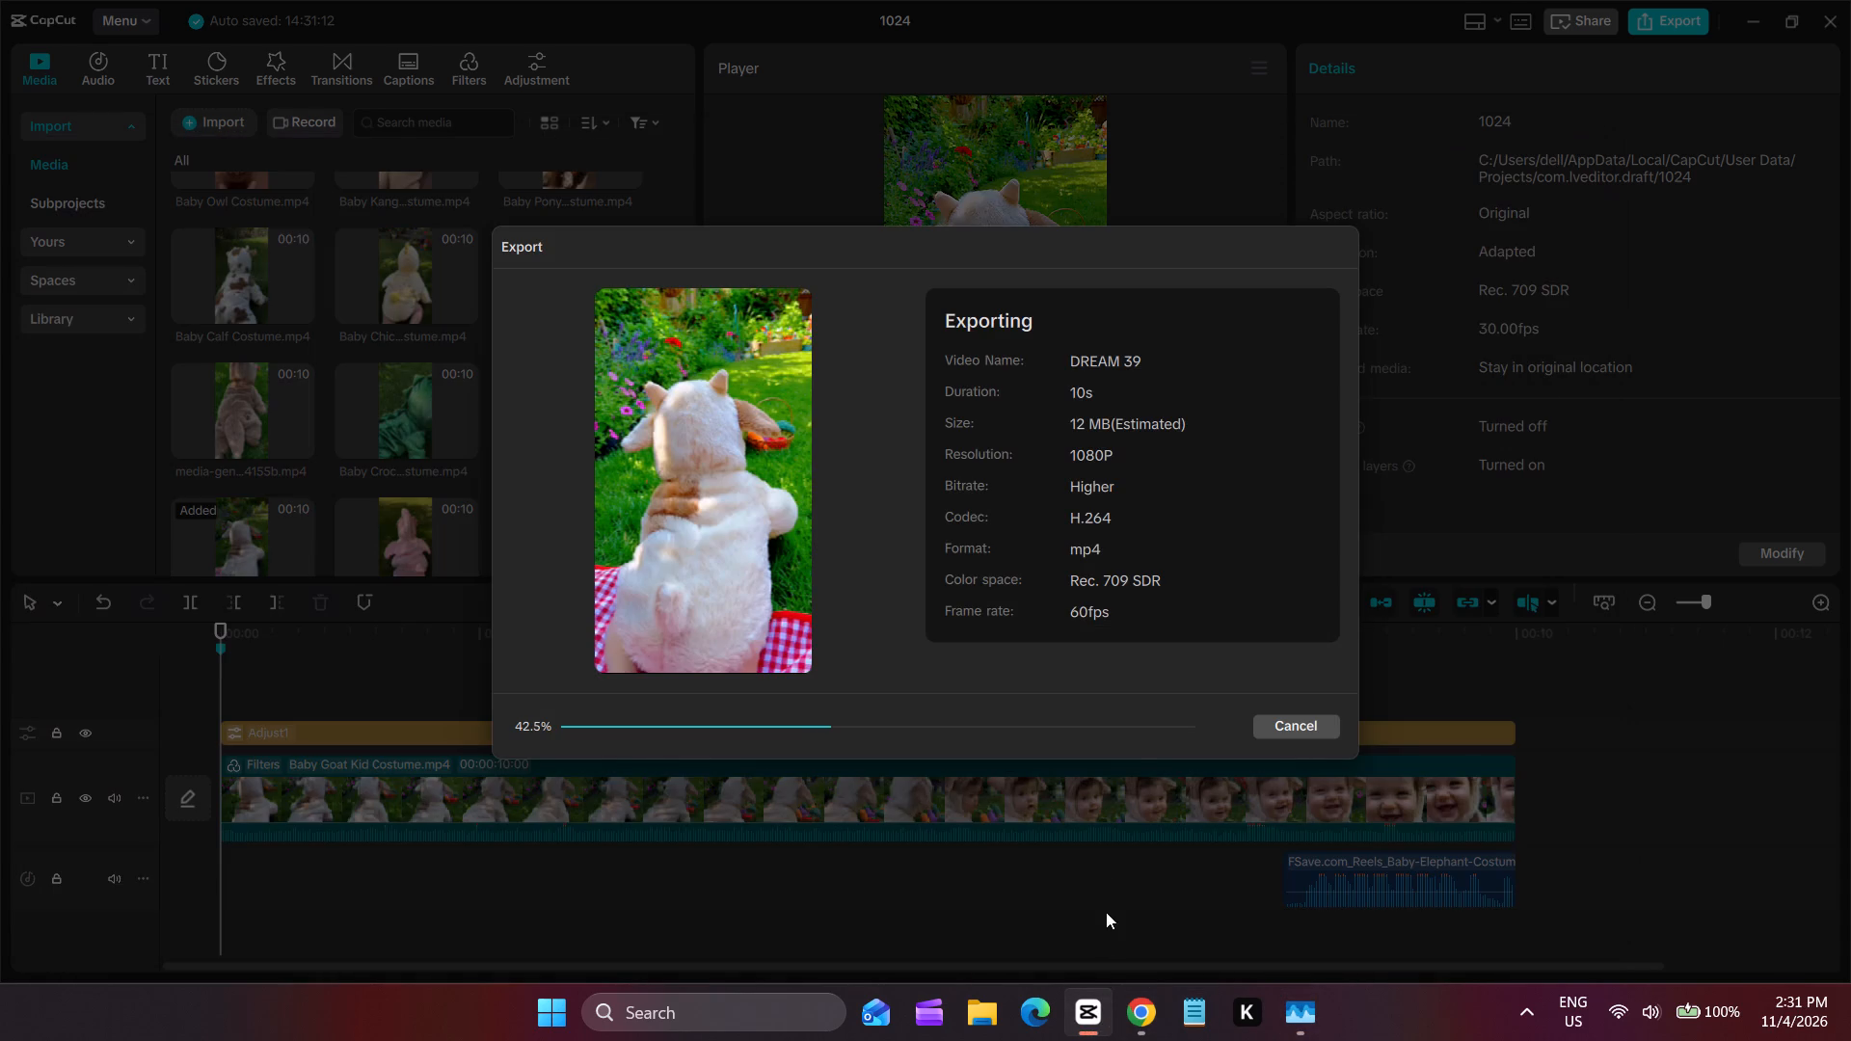
{"action": "left_click", "coordinate": [1290, 1016]}
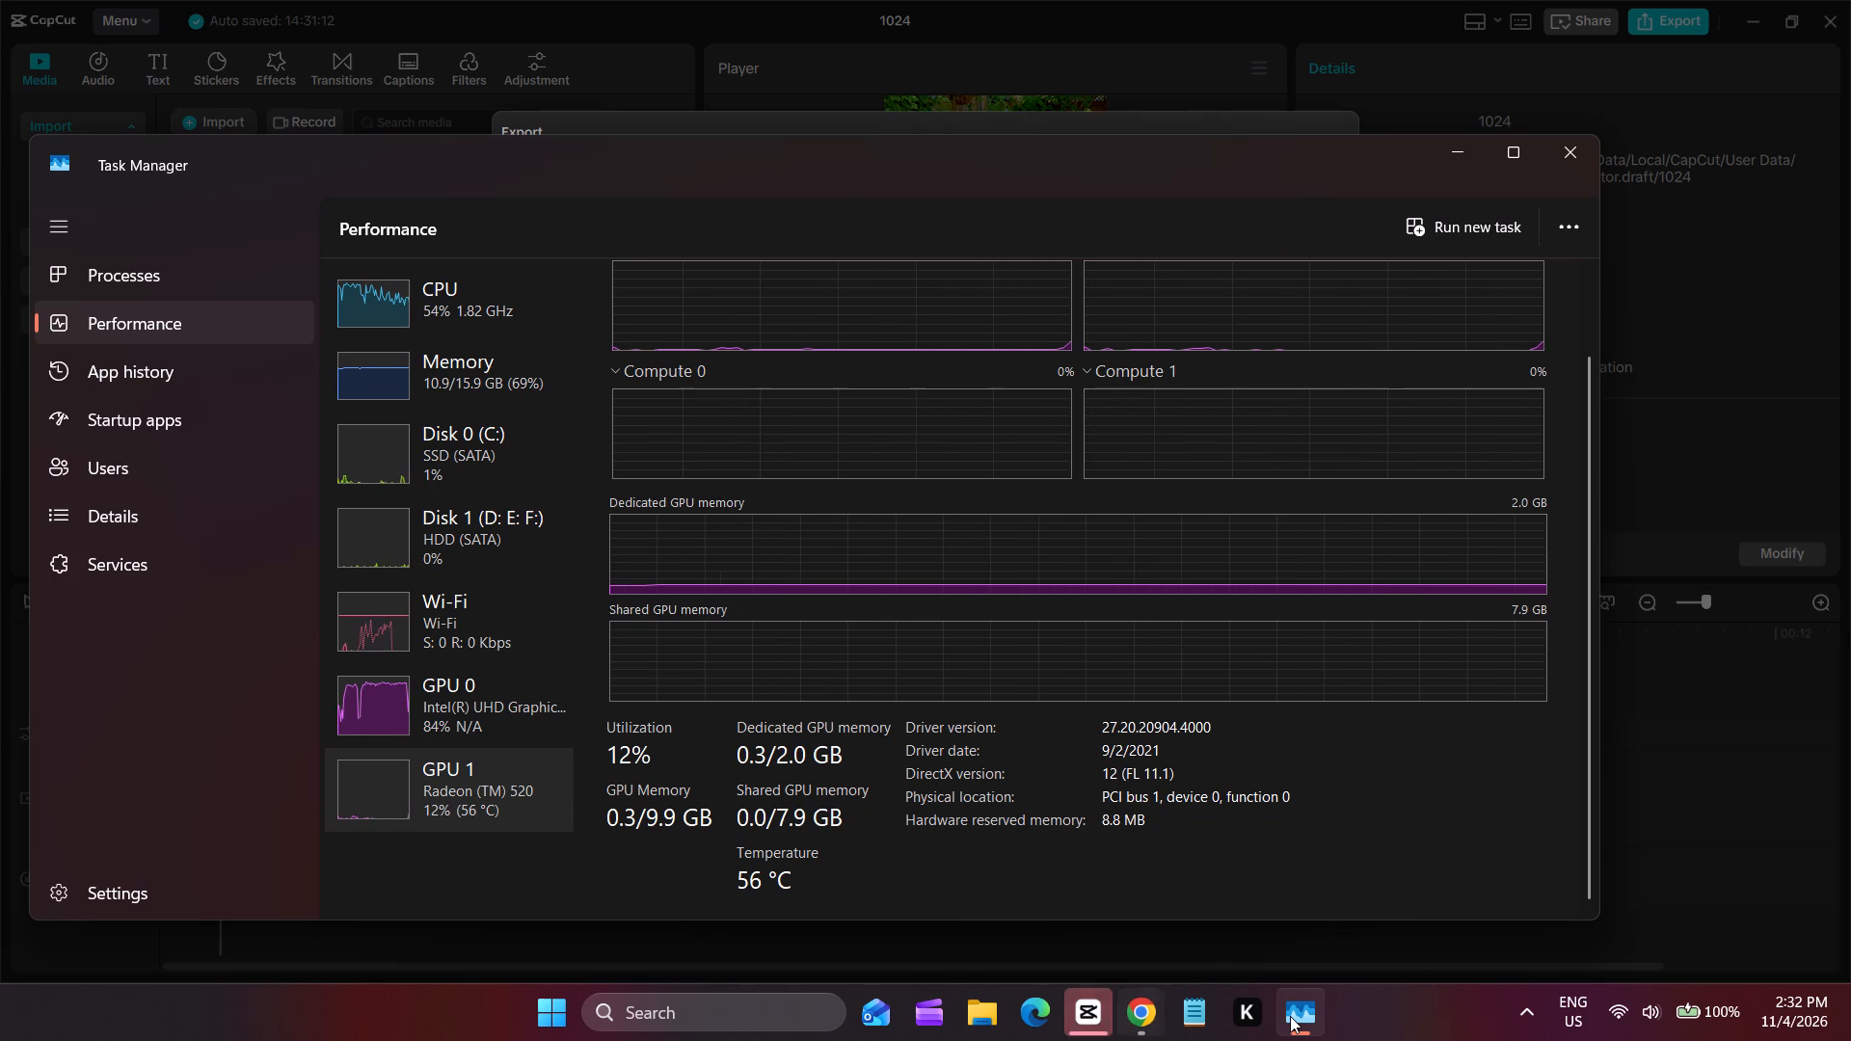
{"action": "left_click", "coordinate": [1113, 896]}
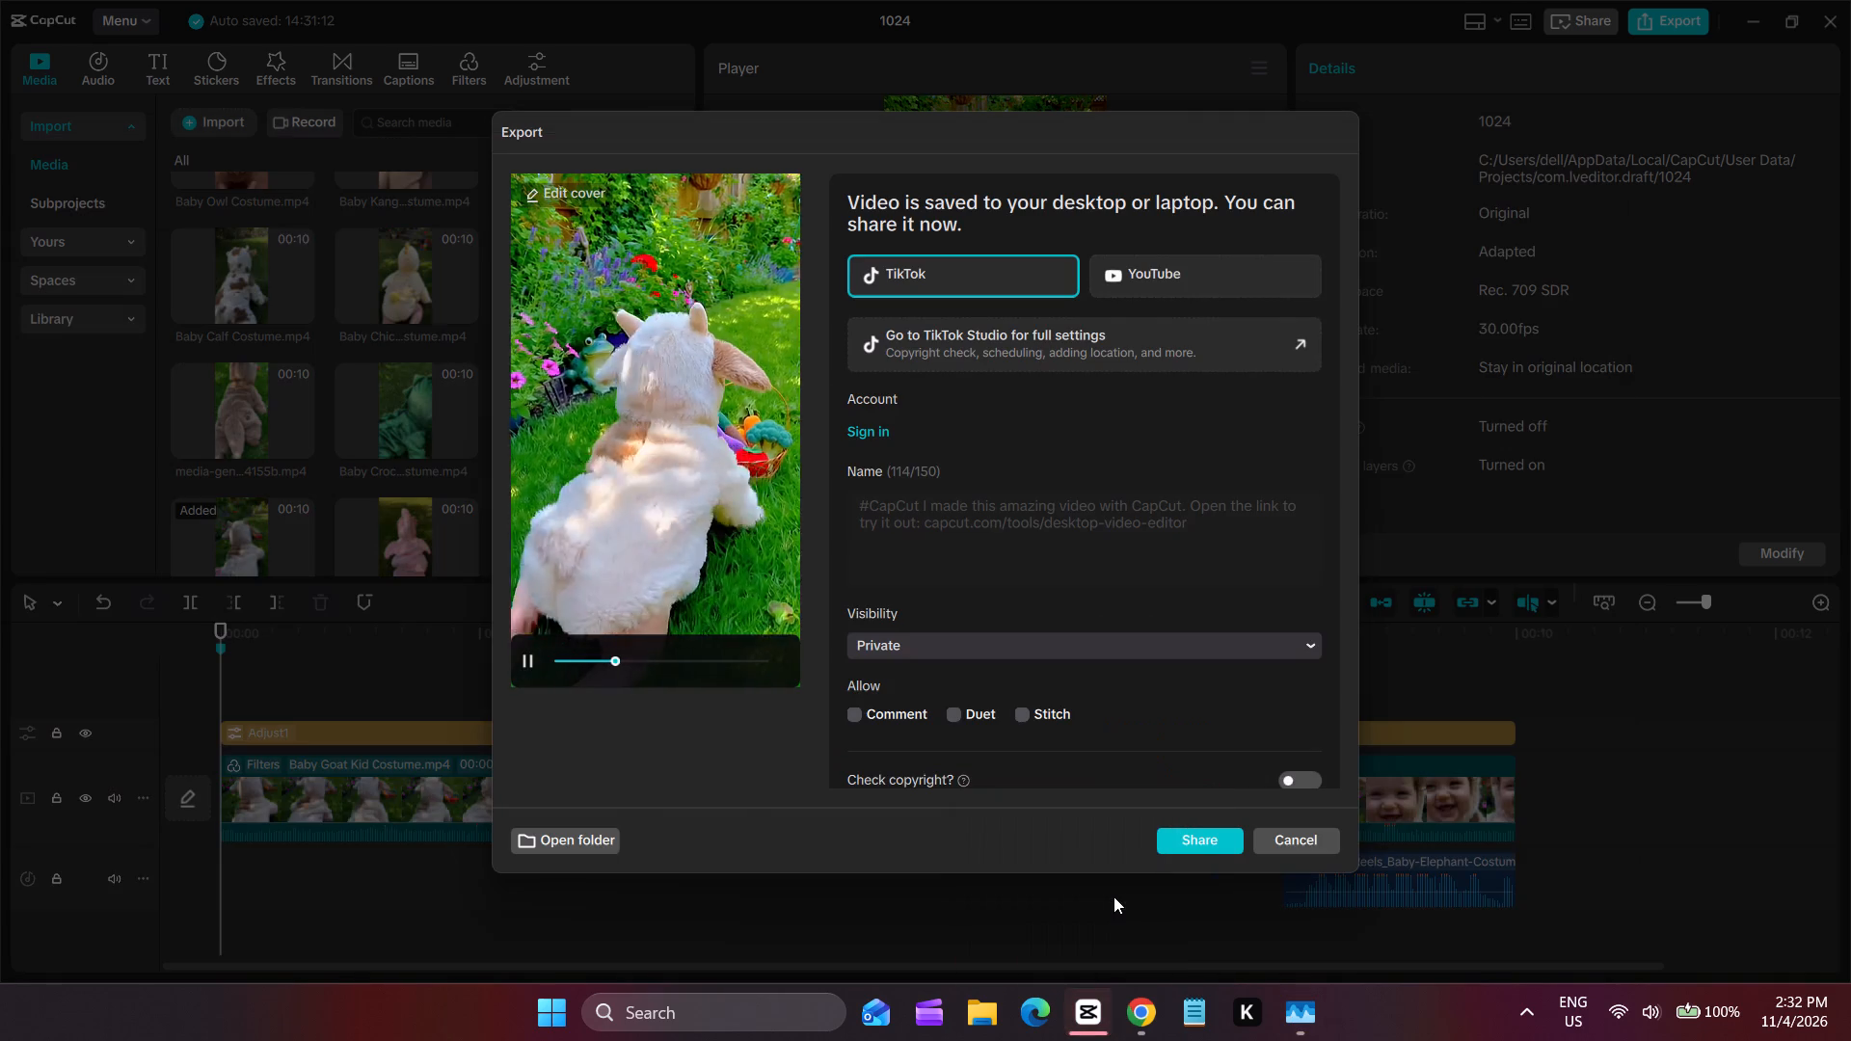
Close the finished DREAM 39 export and replace the Baby Goat Kid Costume clip on the timeline with Baby Flamingo Costume.mp4.
{"action": "left_click", "coordinate": [1289, 838]}
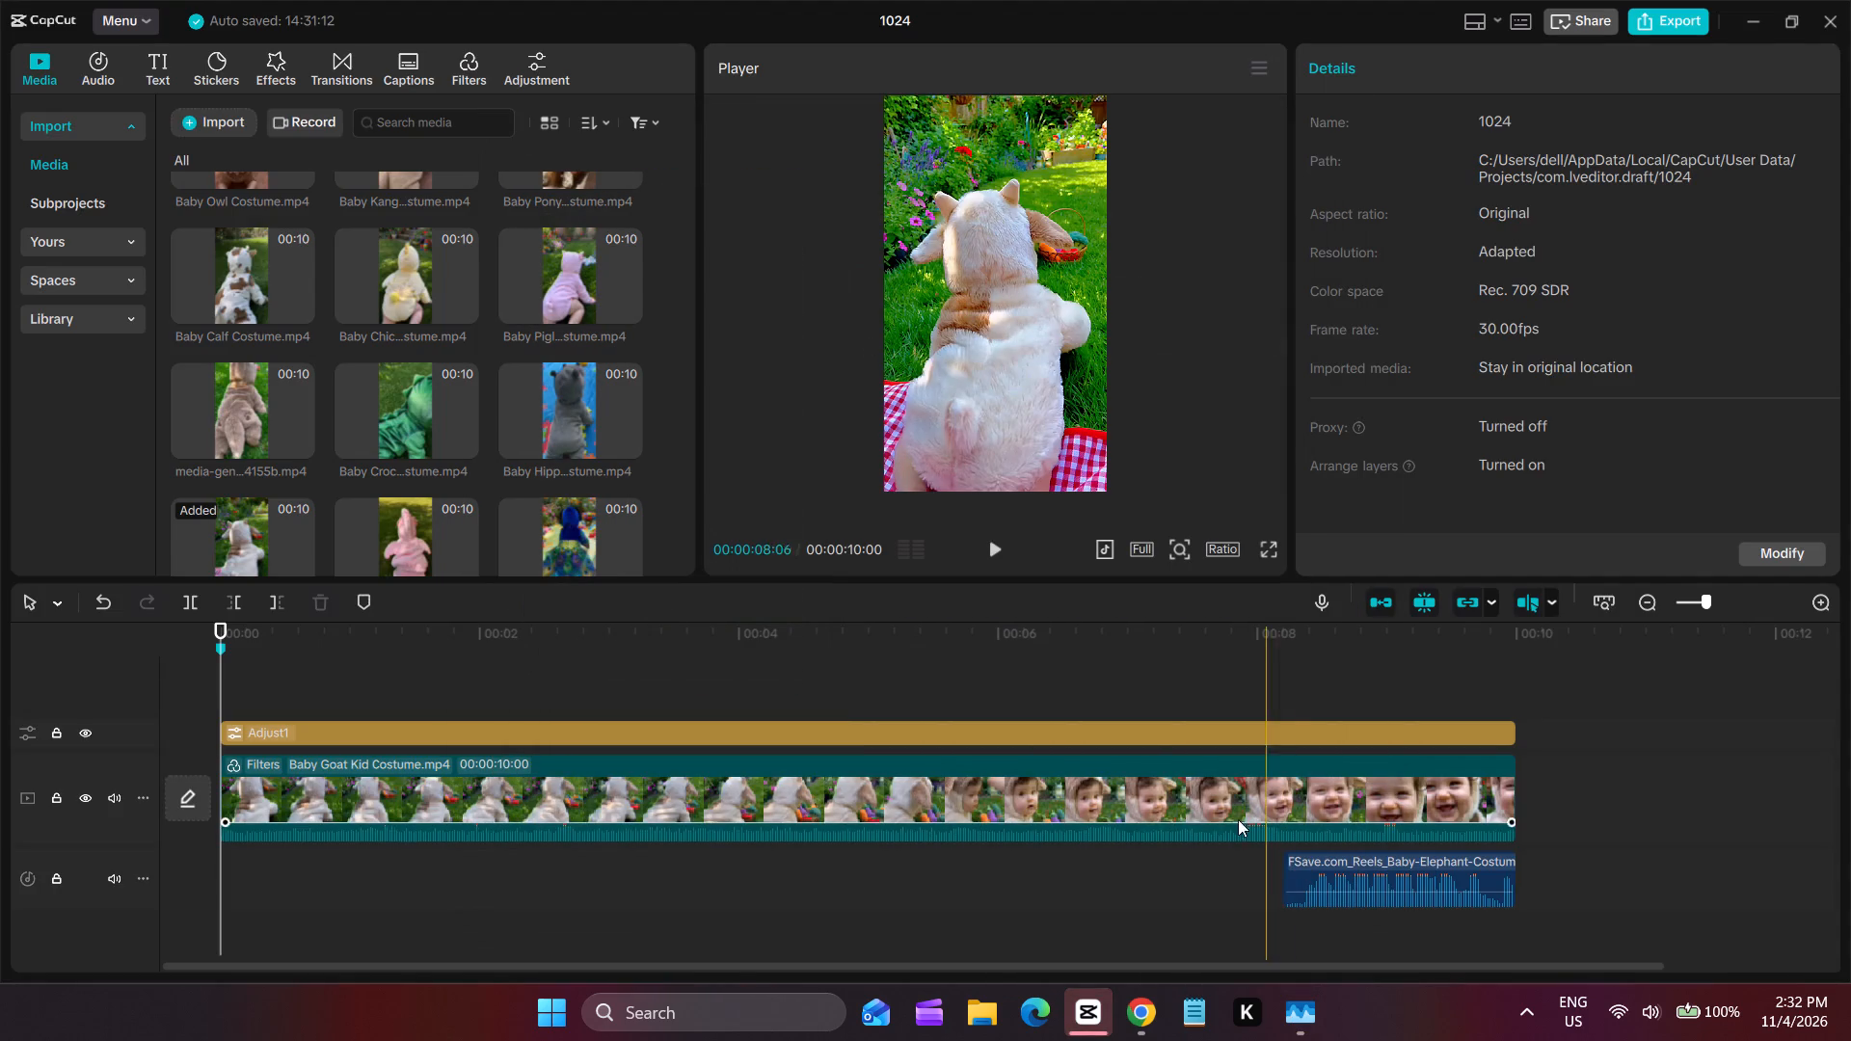
{"action": "scroll", "coordinate": [532, 516], "scroll_direction": "down", "scroll_amount": 1}
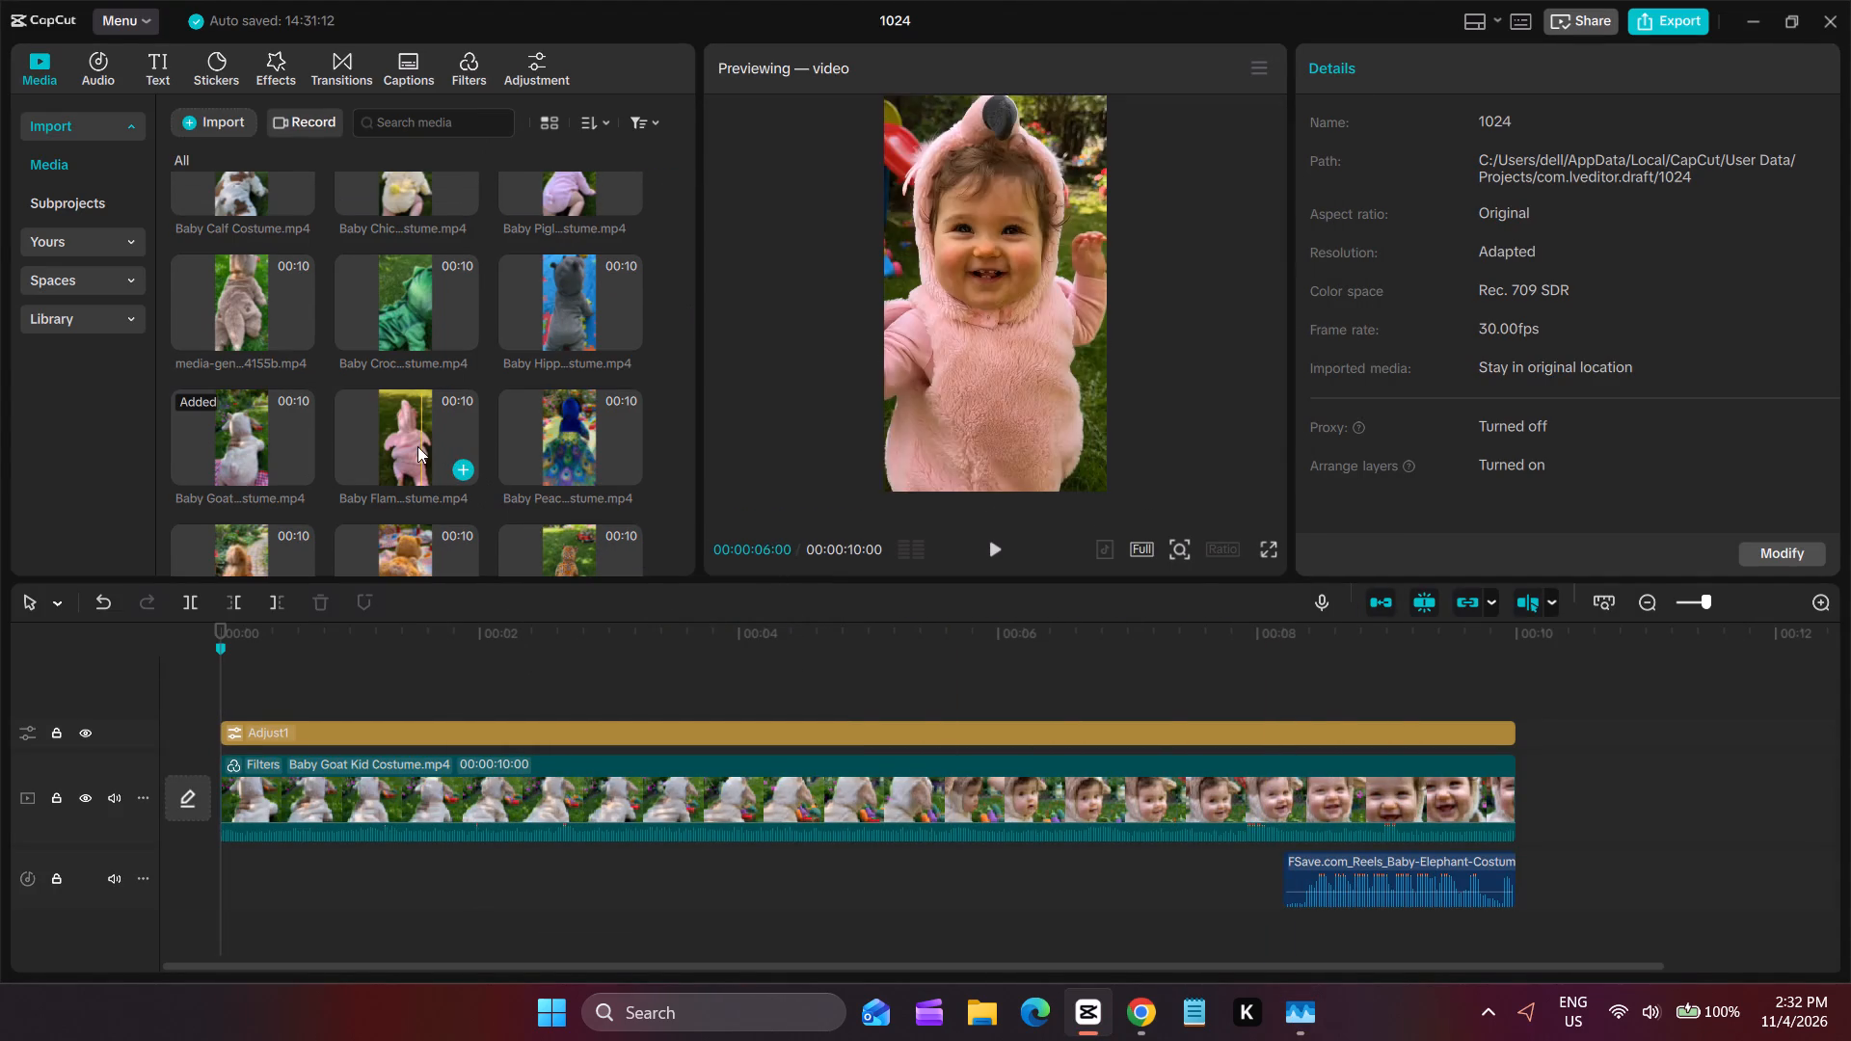
{"action": "left_click_drag", "start_coordinate": [417, 446], "coordinate": [501, 770]}
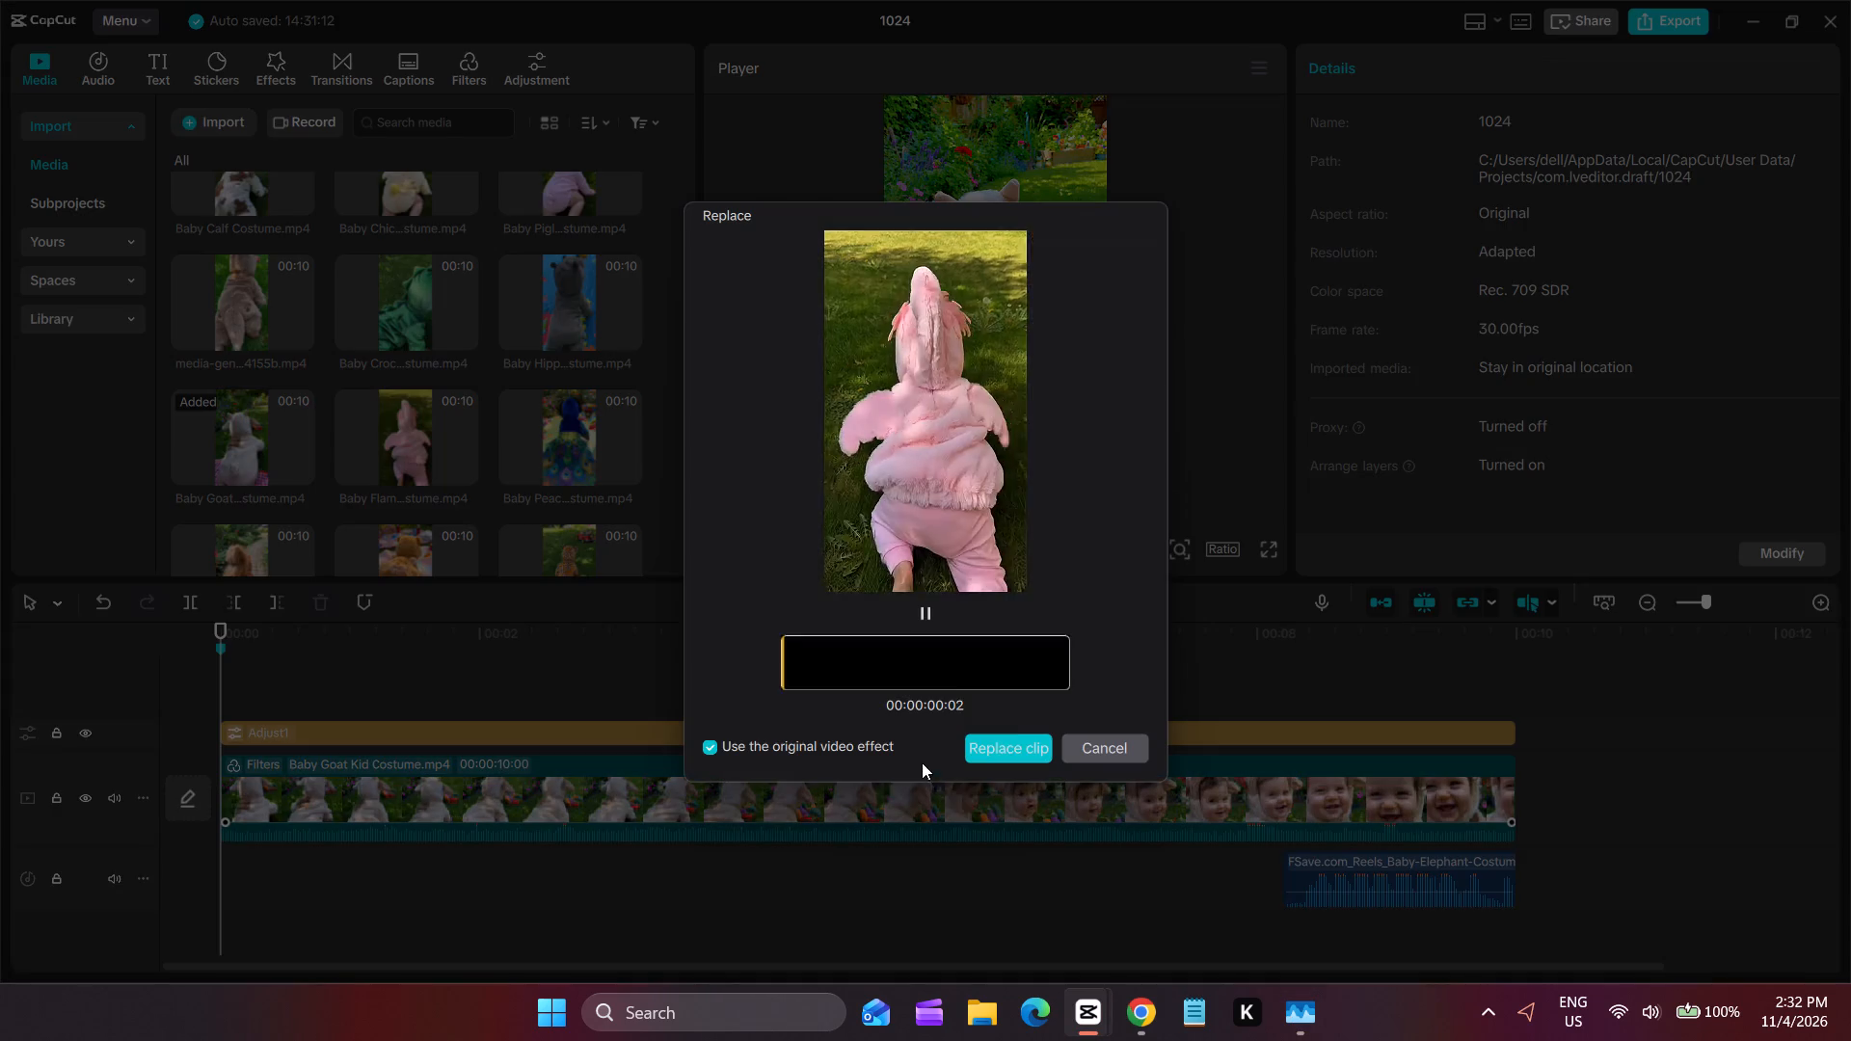
{"action": "left_click", "coordinate": [1031, 755]}
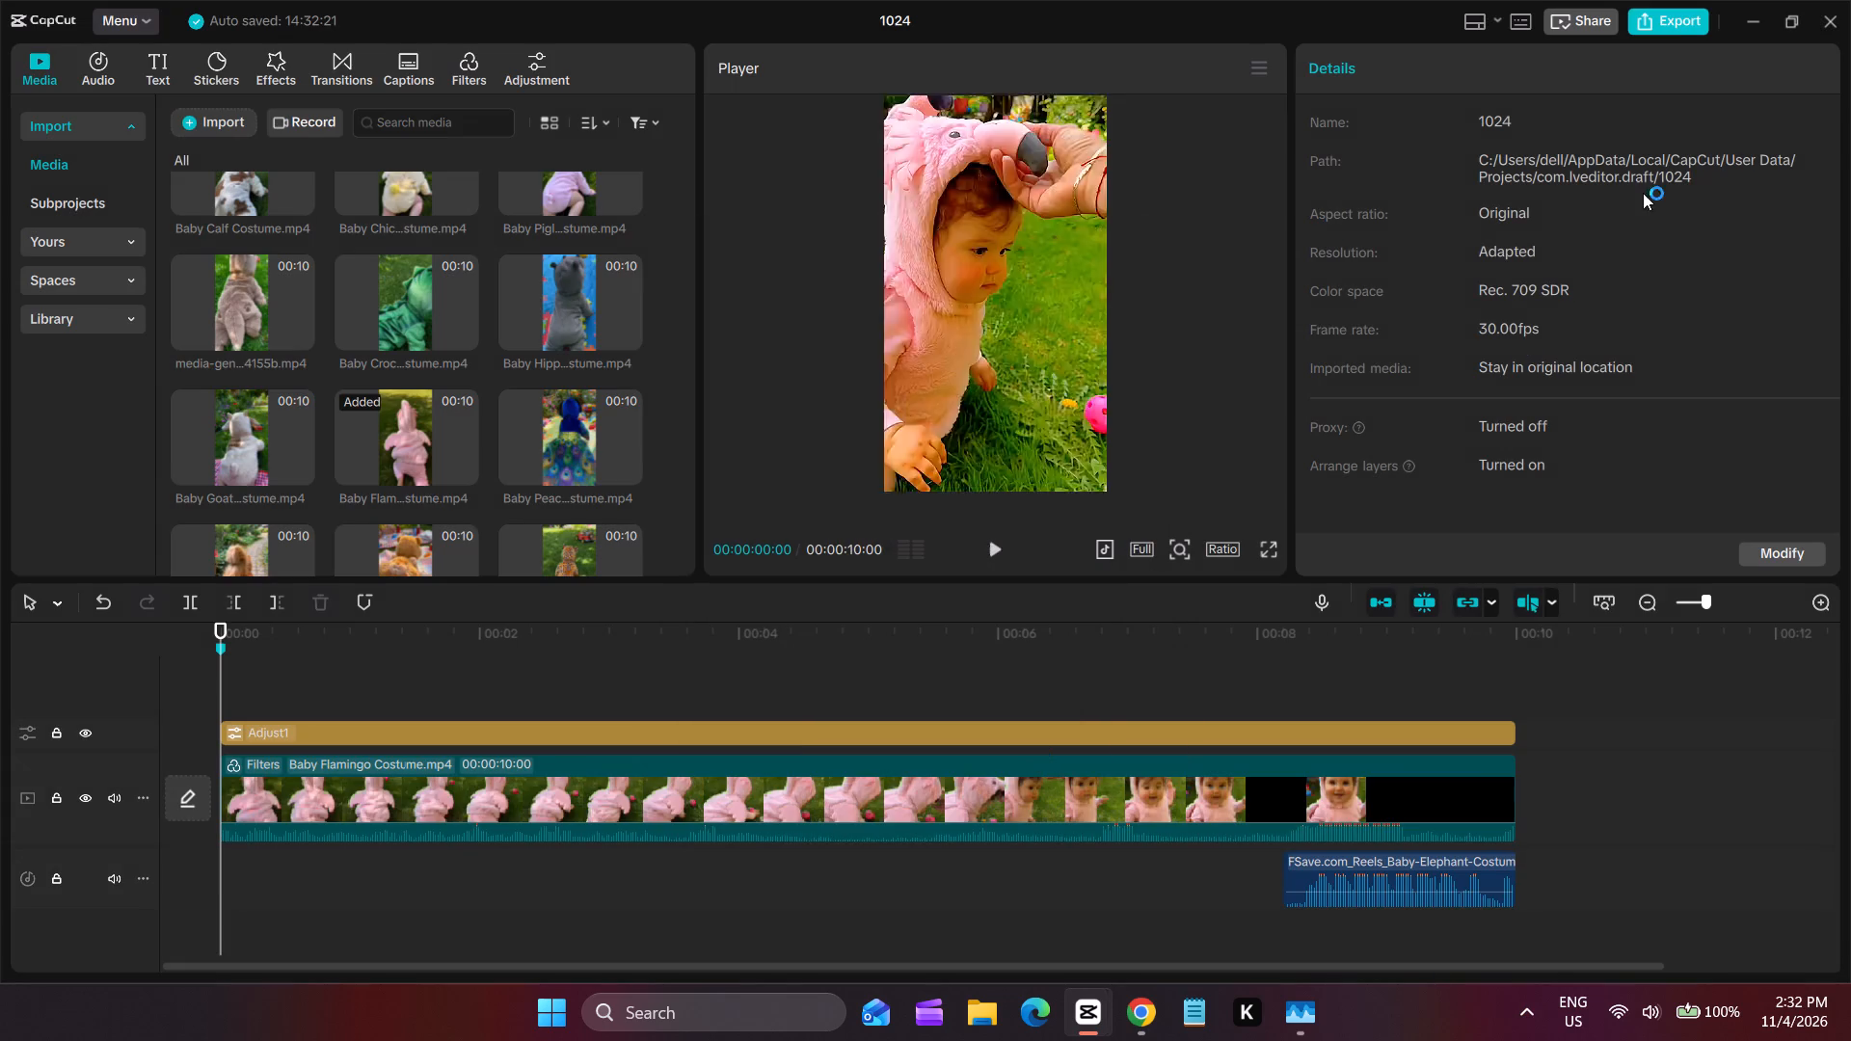
Set up the flamingo video's export to drive F: as DREAM 40 with a frame rate of 60fps.
{"action": "left_click", "coordinate": [1673, 20]}
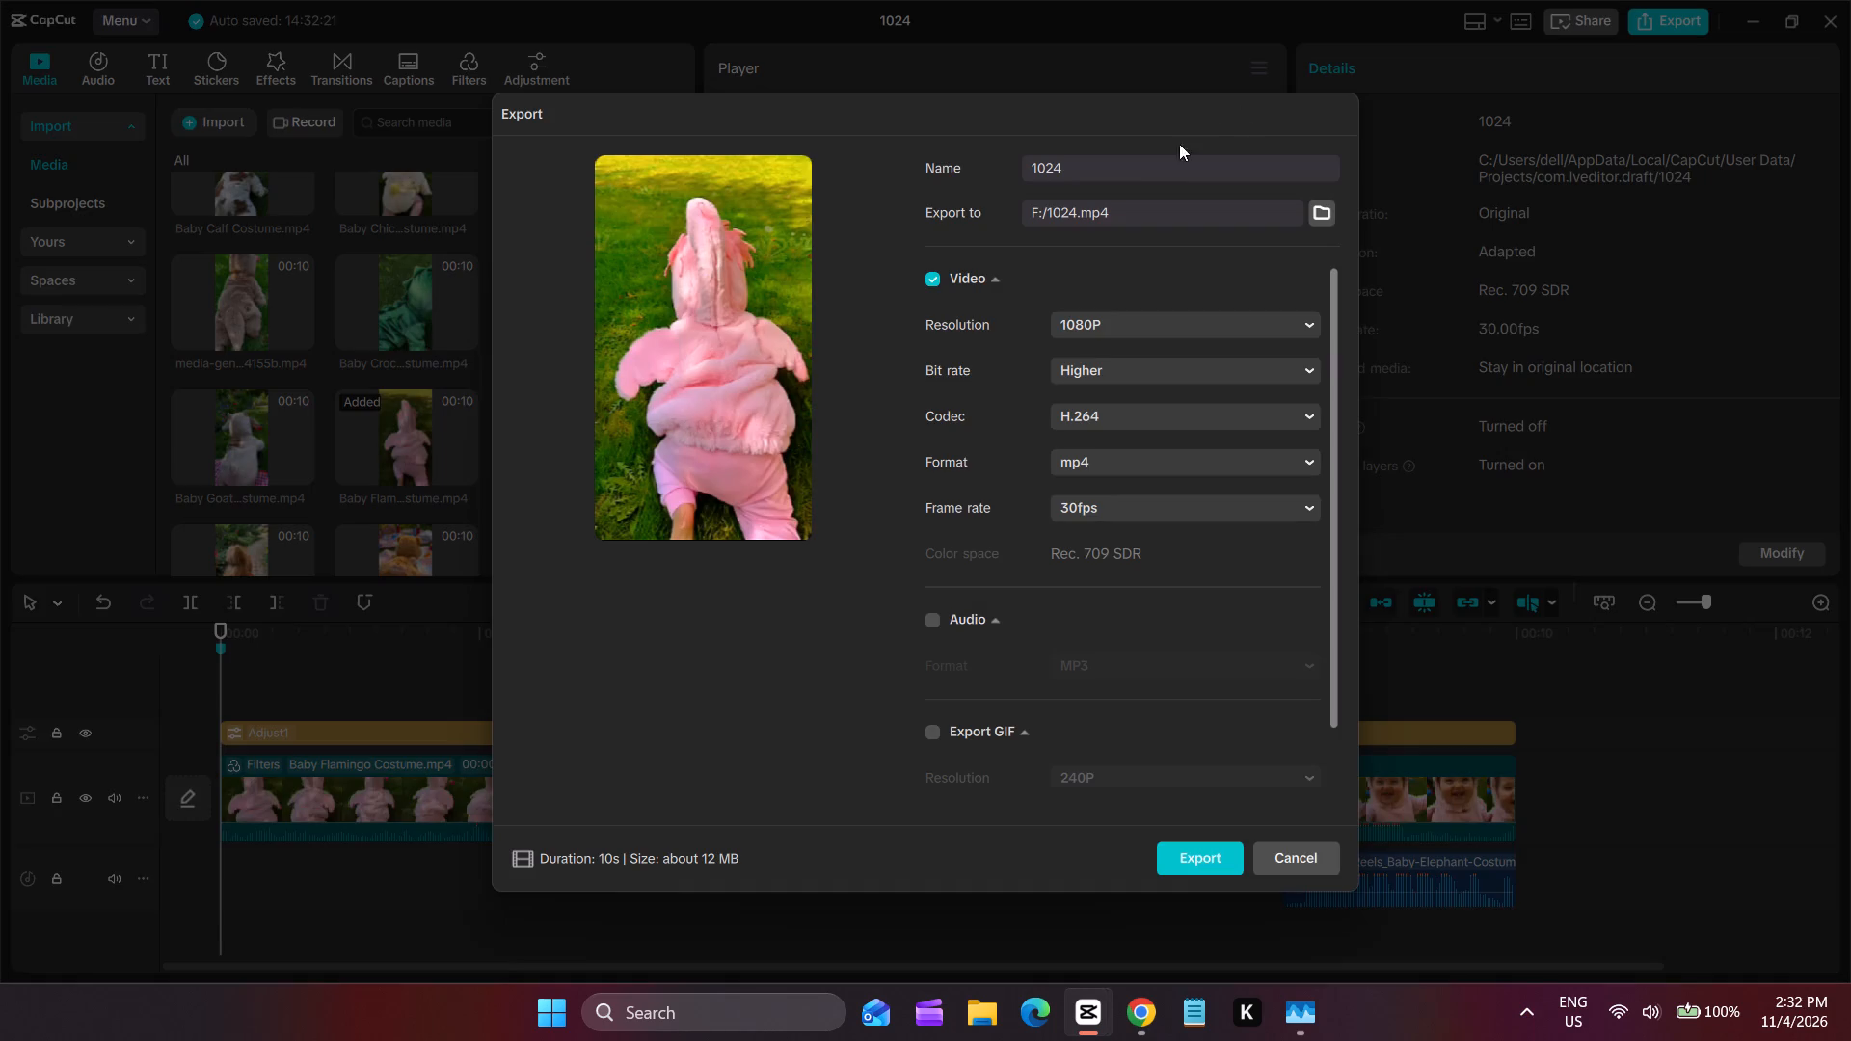
{"action": "double_click", "coordinate": [1173, 166]}
{"action": "key", "text": "v"}
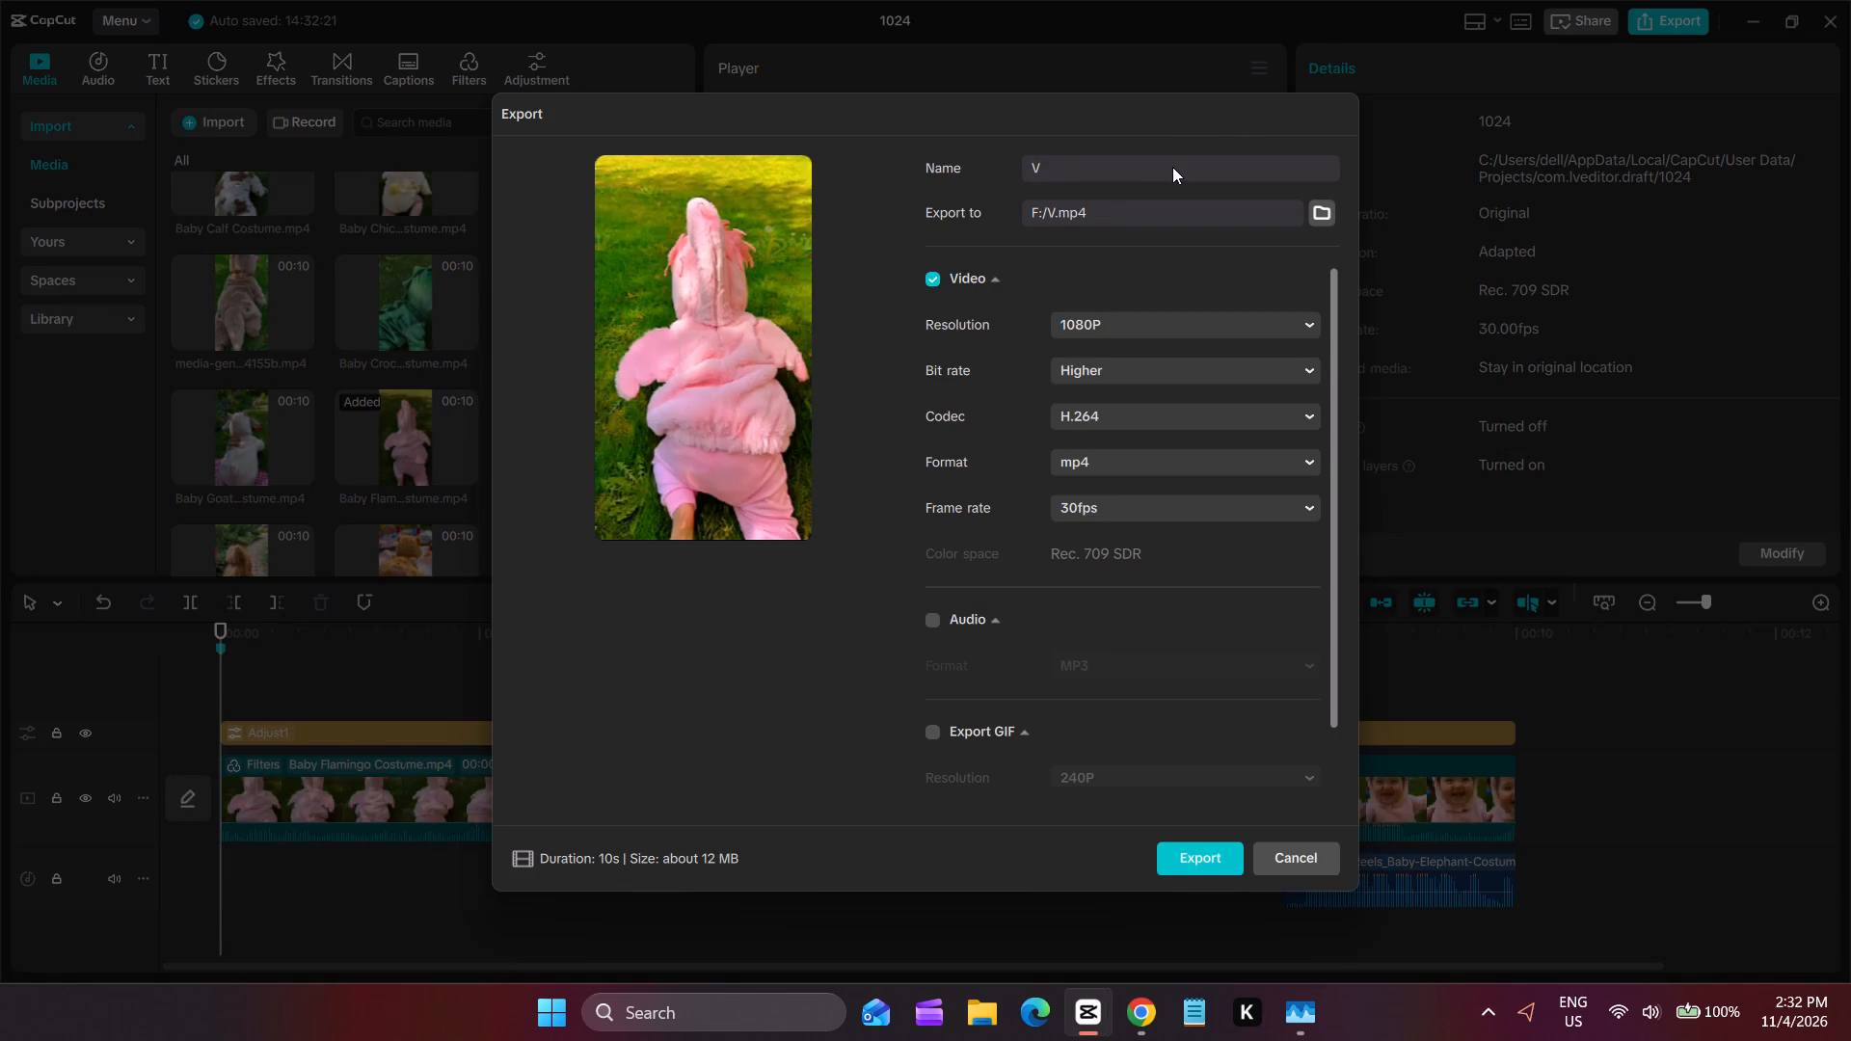
{"action": "key", "text": "BackSpace"}
{"action": "key", "text": "ctrl+v"}
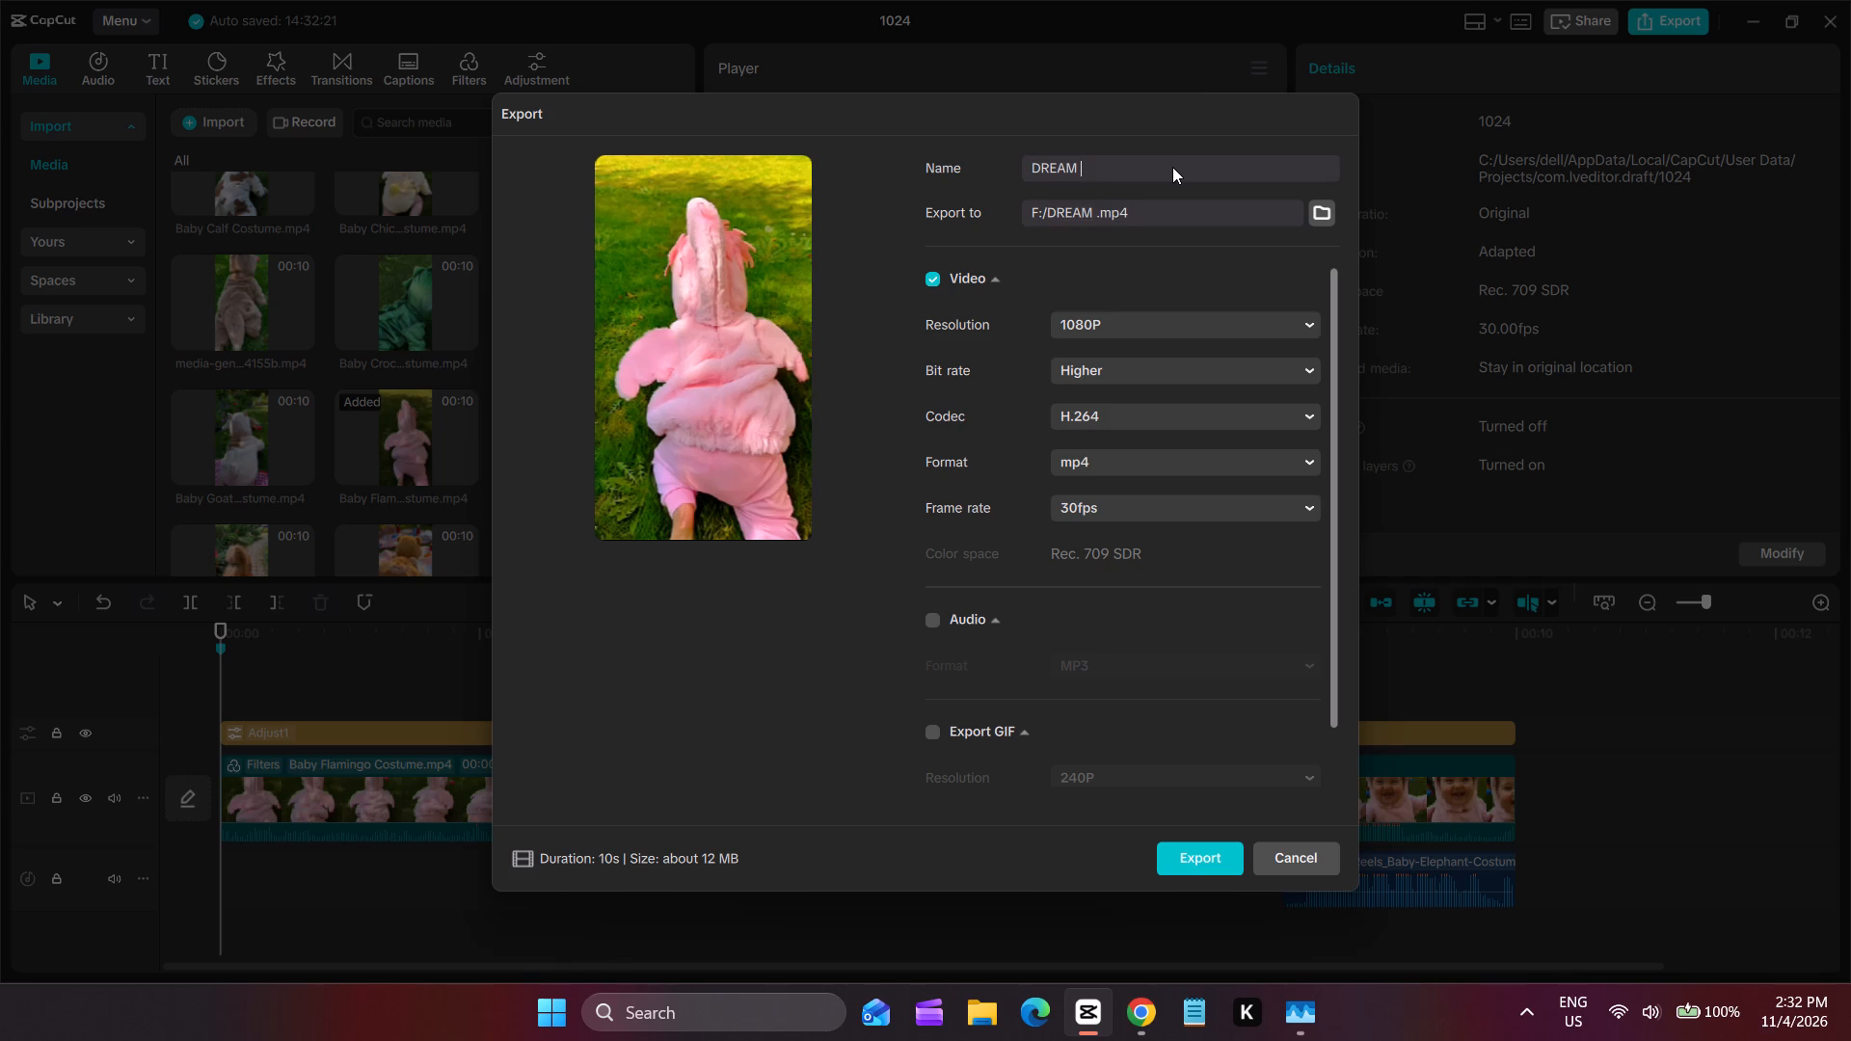
{"action": "type", "text": "40"}
{"action": "left_click", "coordinate": [1226, 503]}
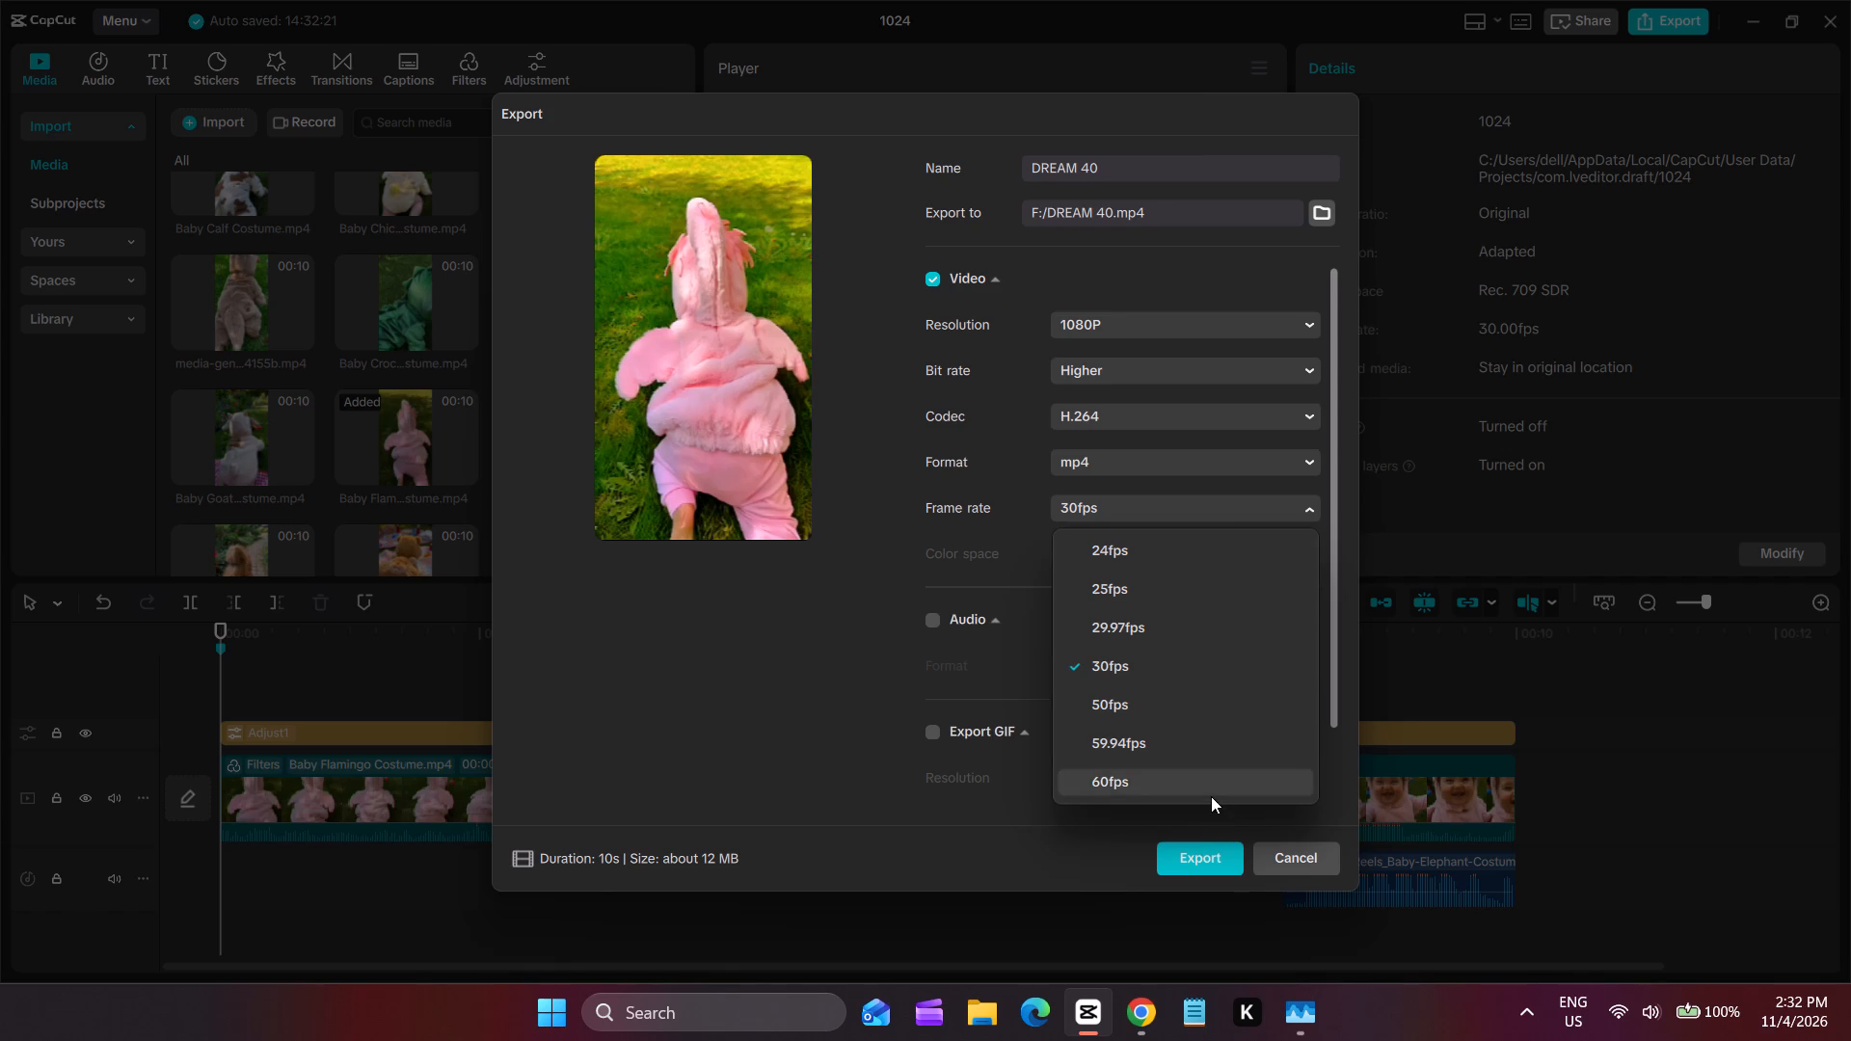
{"action": "left_click", "coordinate": [1211, 796]}
Search drive F: in File Explorer for DREAM, examine the full list of exported files, and close the window.
{"action": "left_click", "coordinate": [969, 1014]}
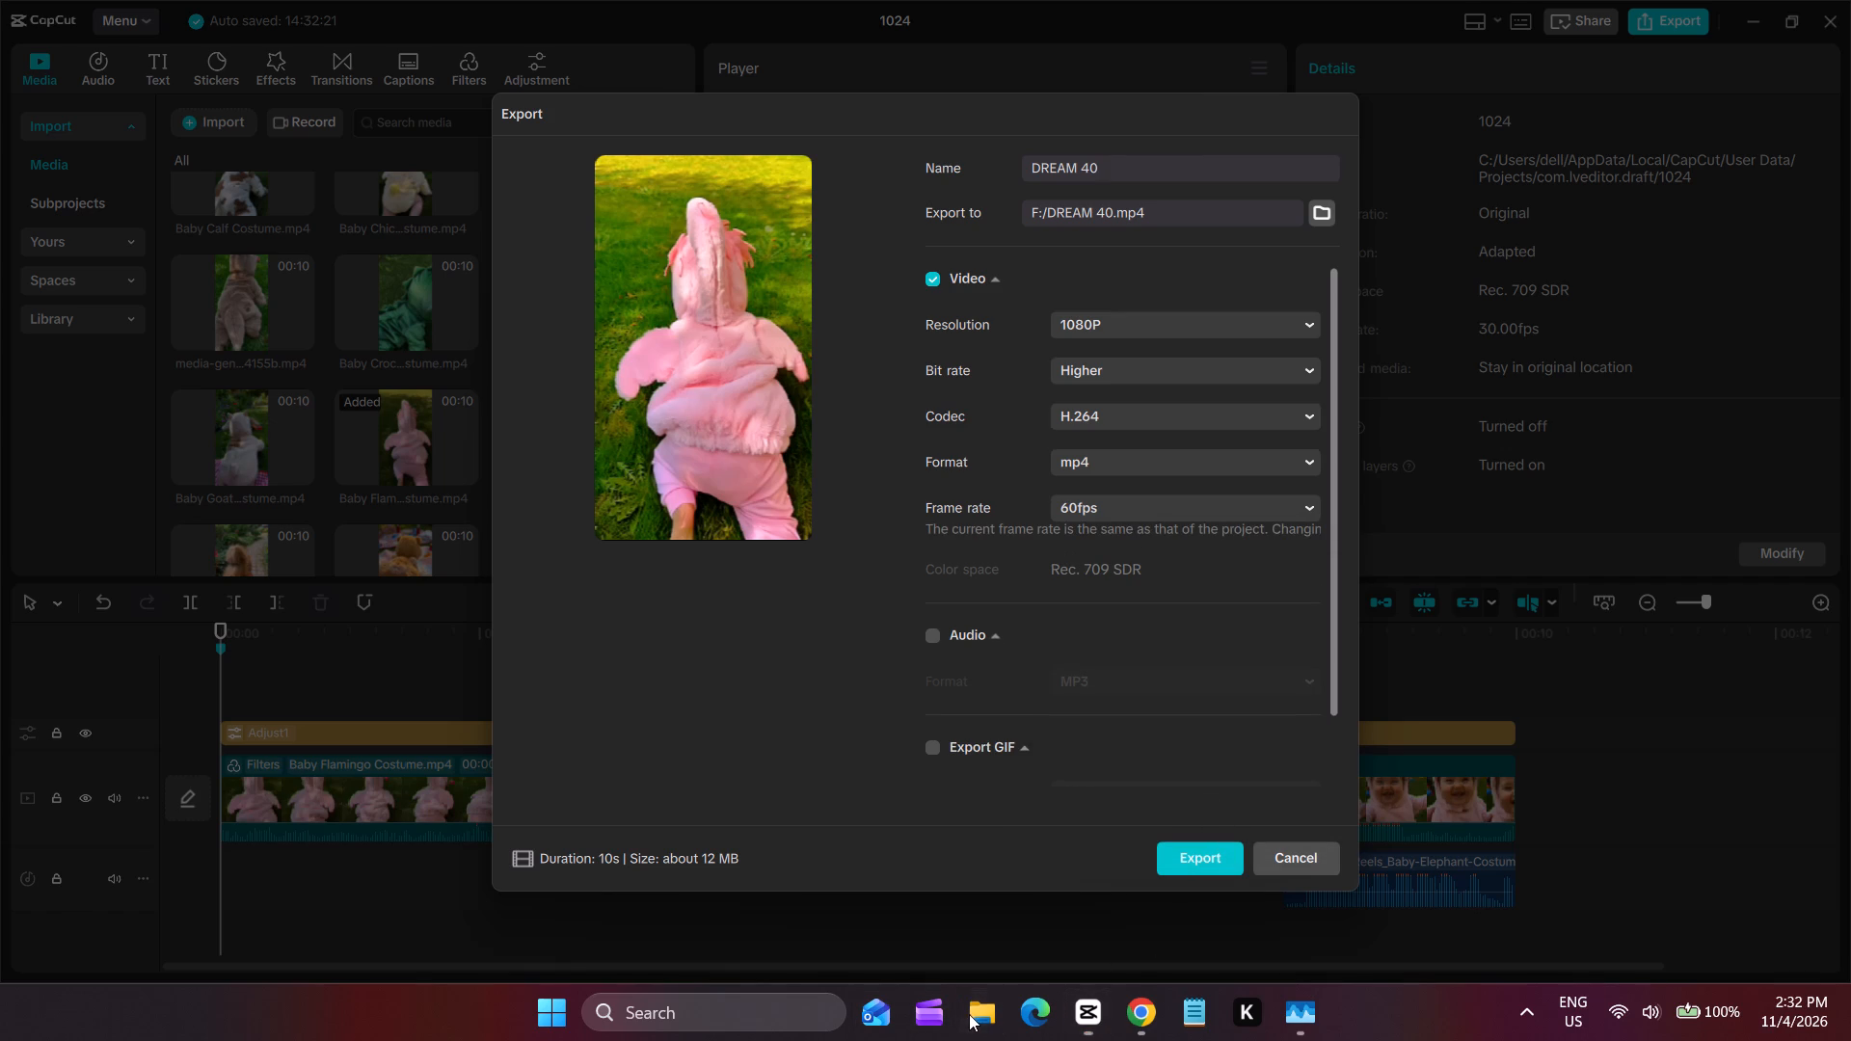
{"action": "left_click", "coordinate": [178, 644]}
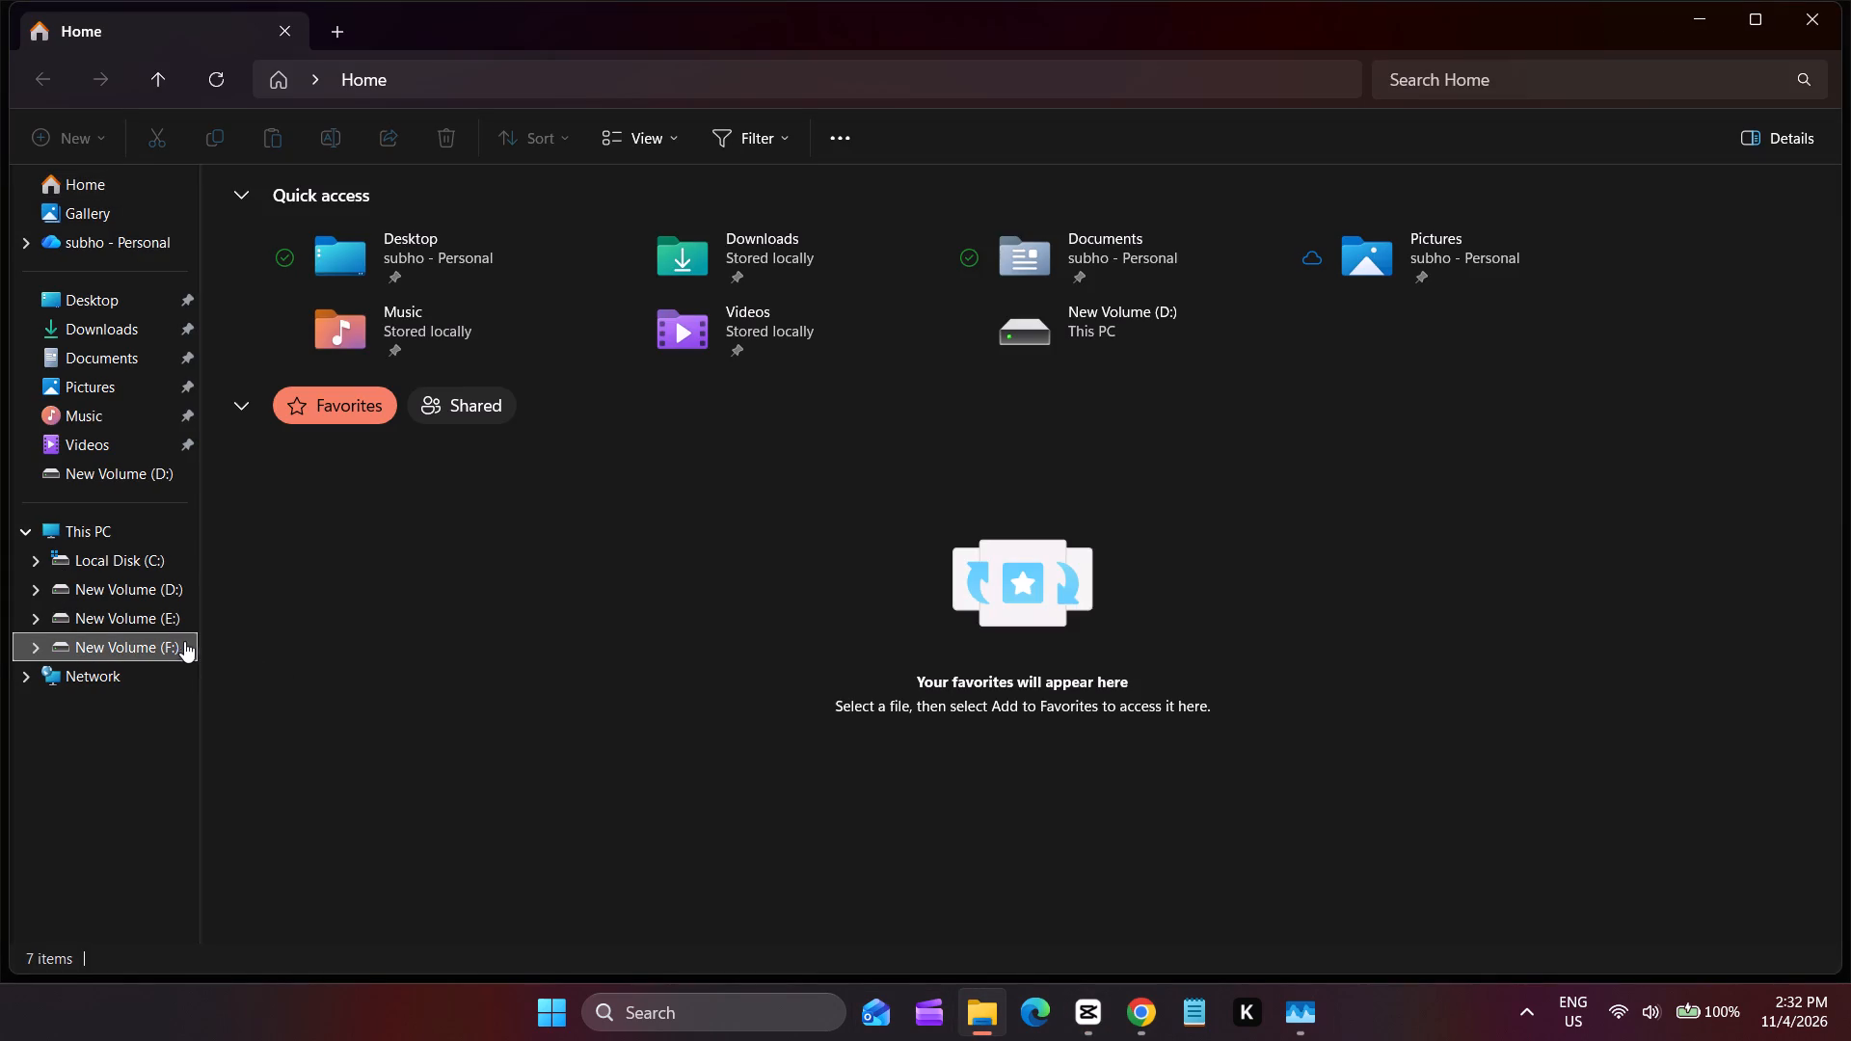
{"action": "left_click", "coordinate": [1441, 71]}
{"action": "right_click", "coordinate": [1441, 72]}
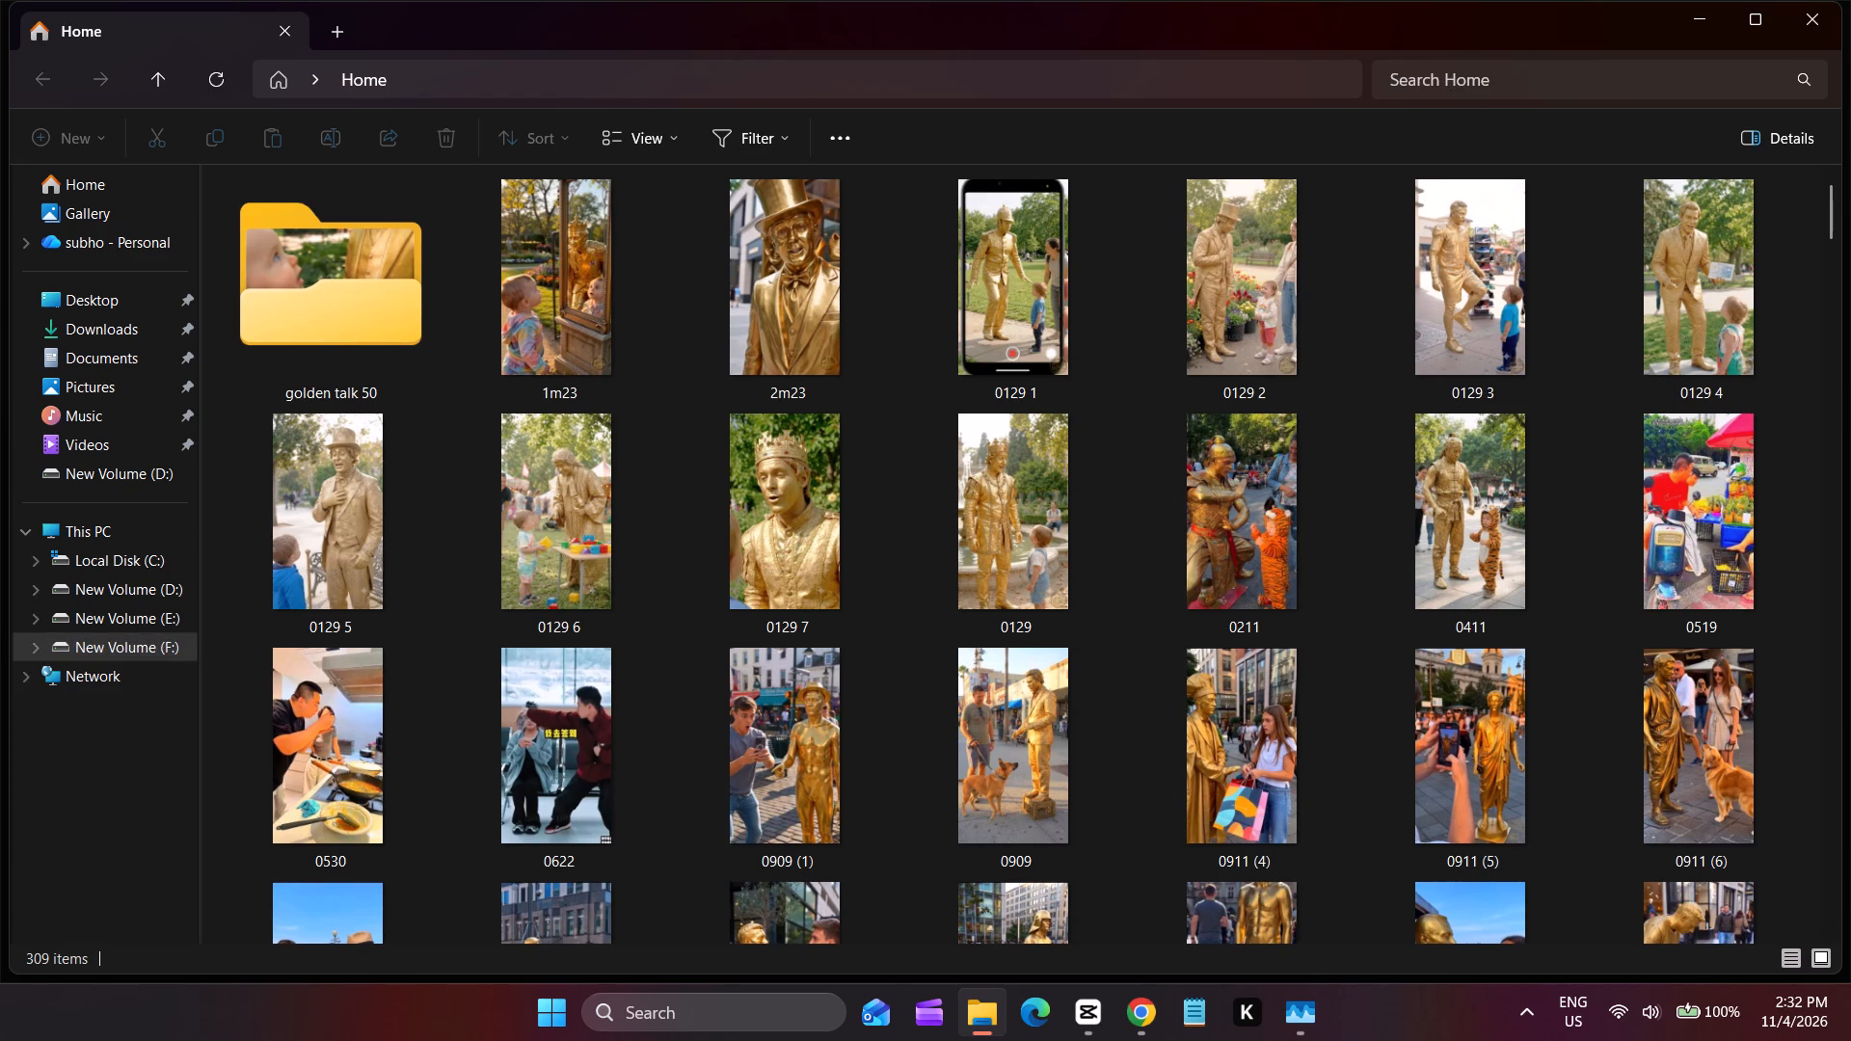
{"action": "left_click", "coordinate": [1444, 79]}
{"action": "right_click", "coordinate": [1444, 79]}
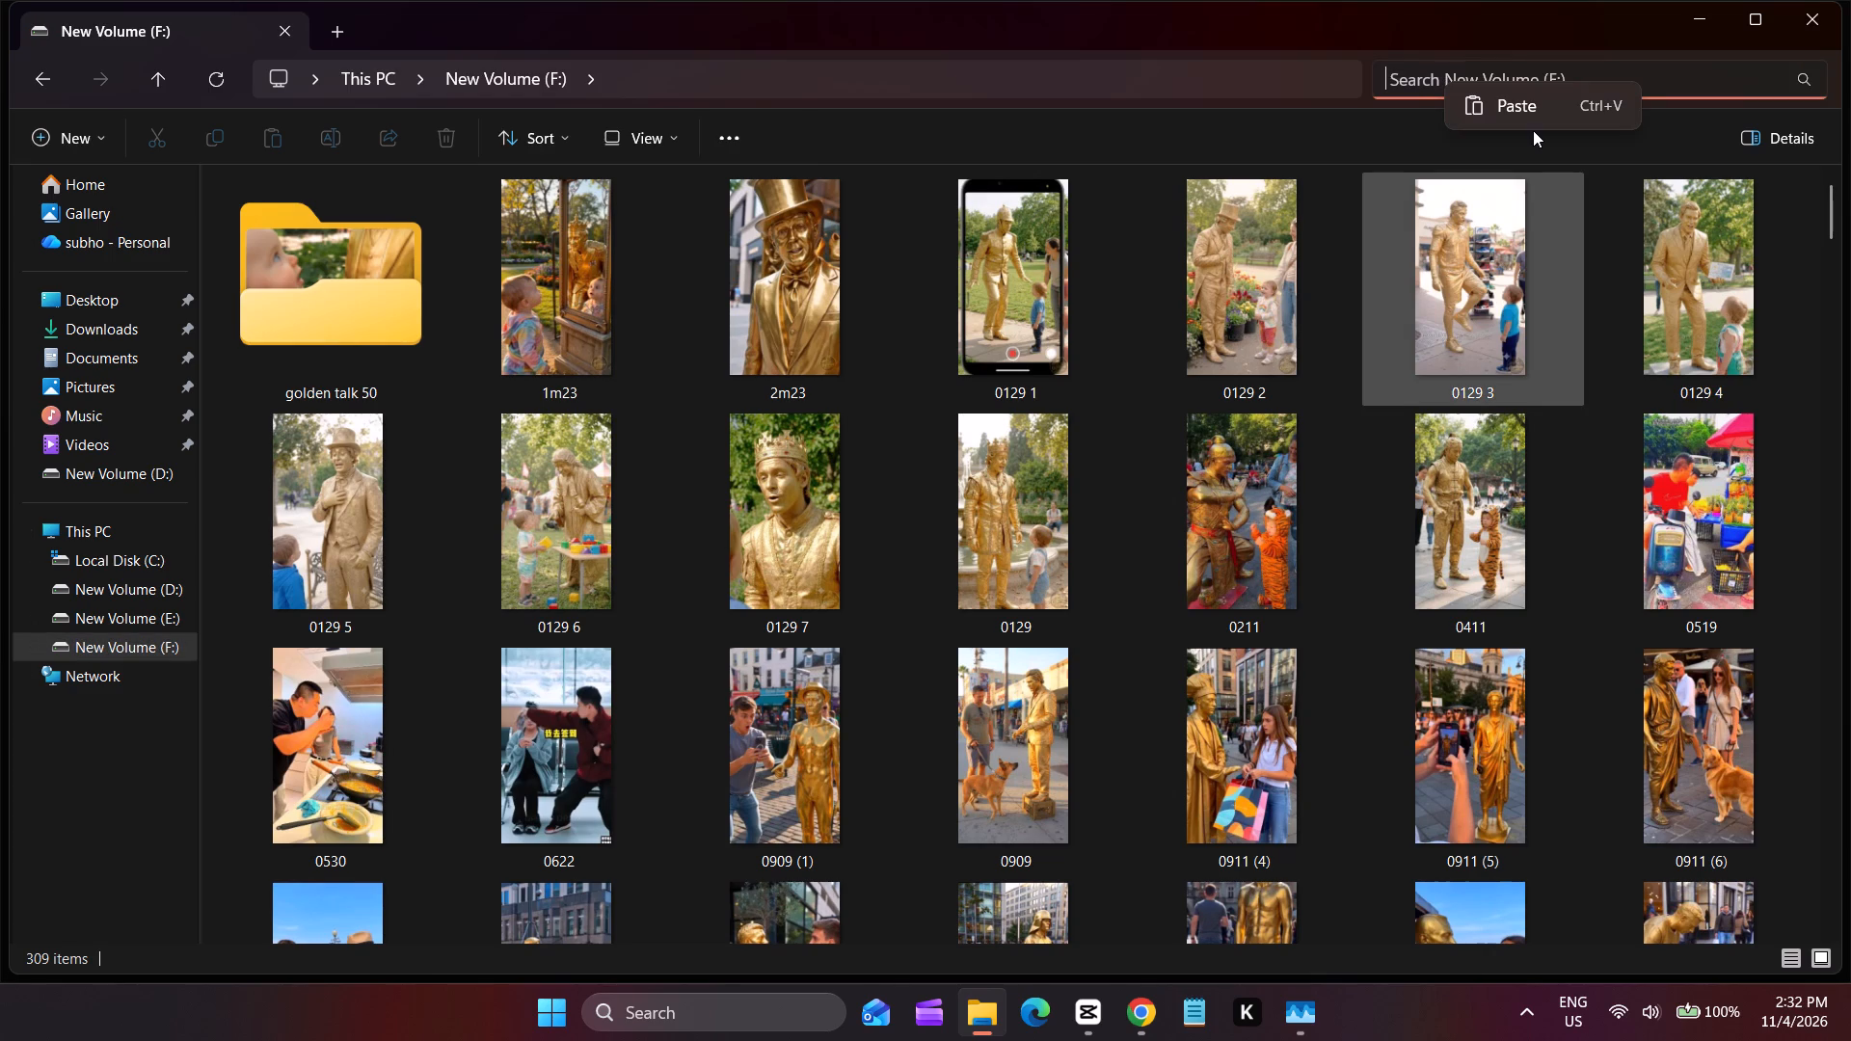
{"action": "left_click", "coordinate": [1543, 93]}
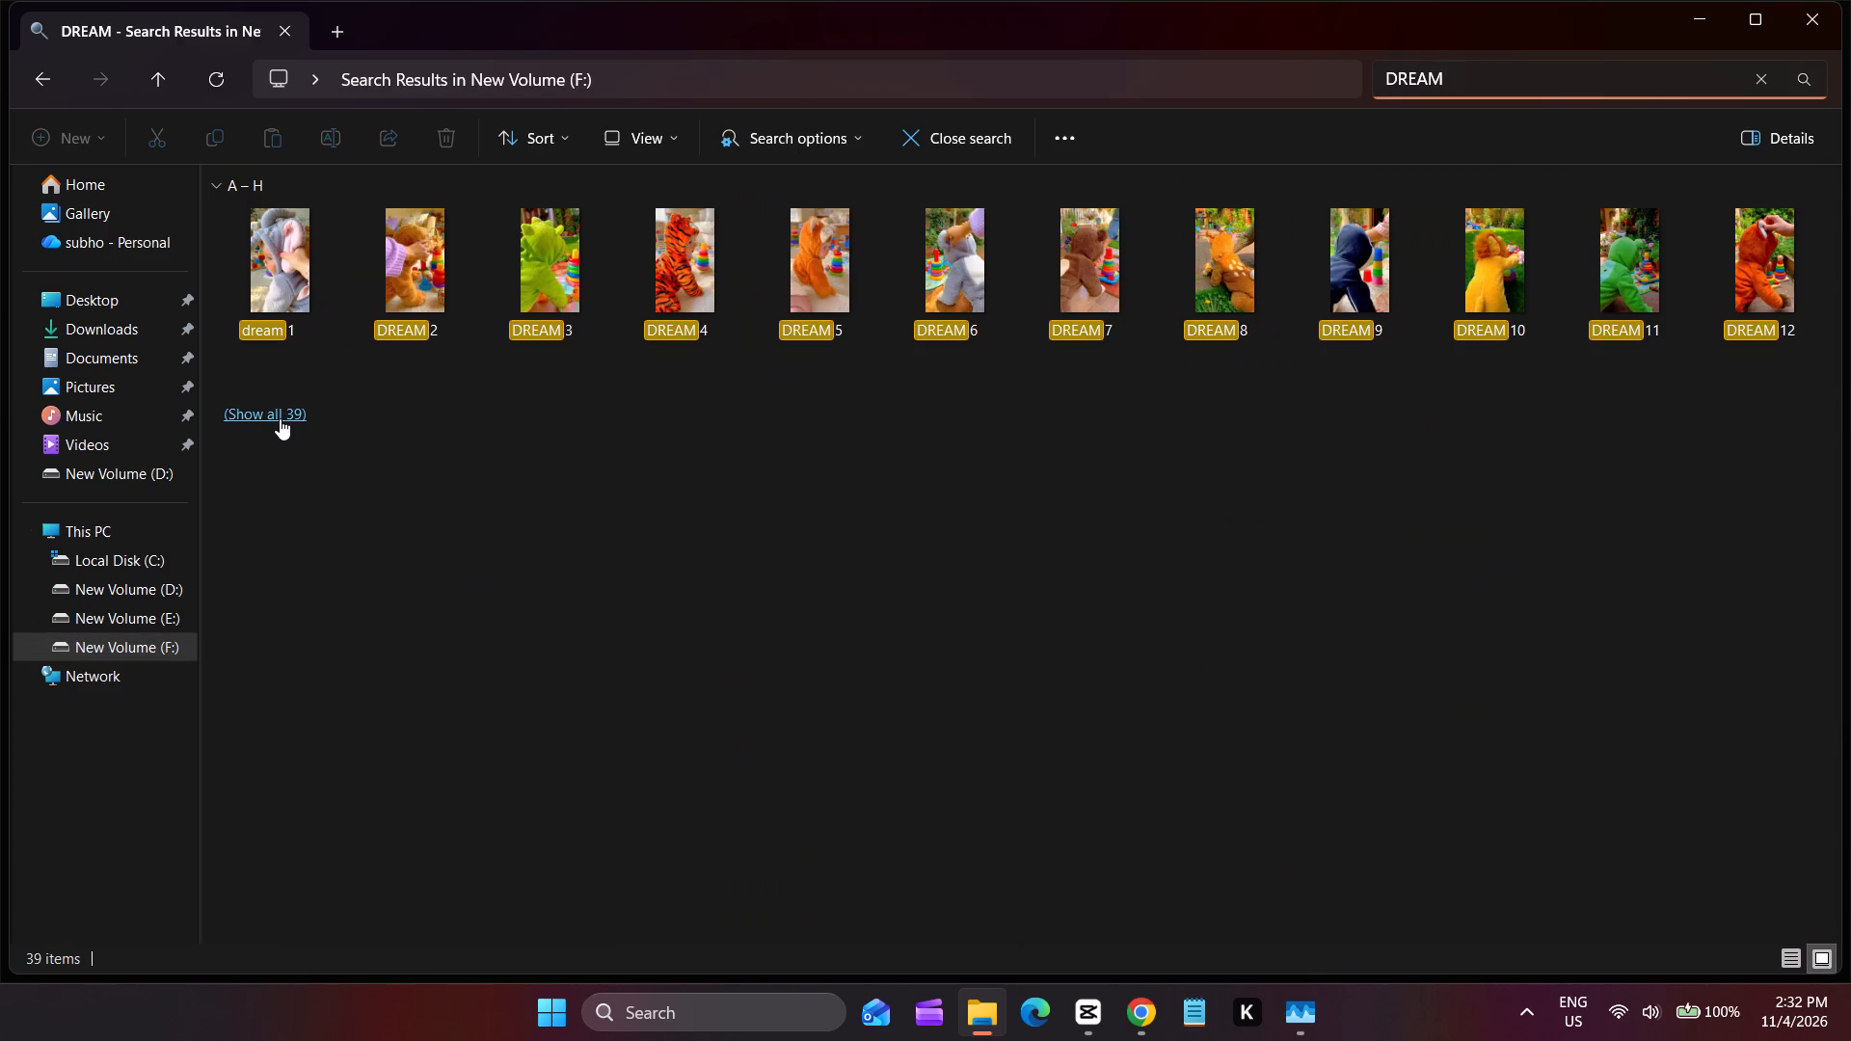
{"action": "left_click", "coordinate": [280, 418]}
{"action": "scroll", "coordinate": [340, 502], "scroll_direction": "down", "scroll_amount": 6}
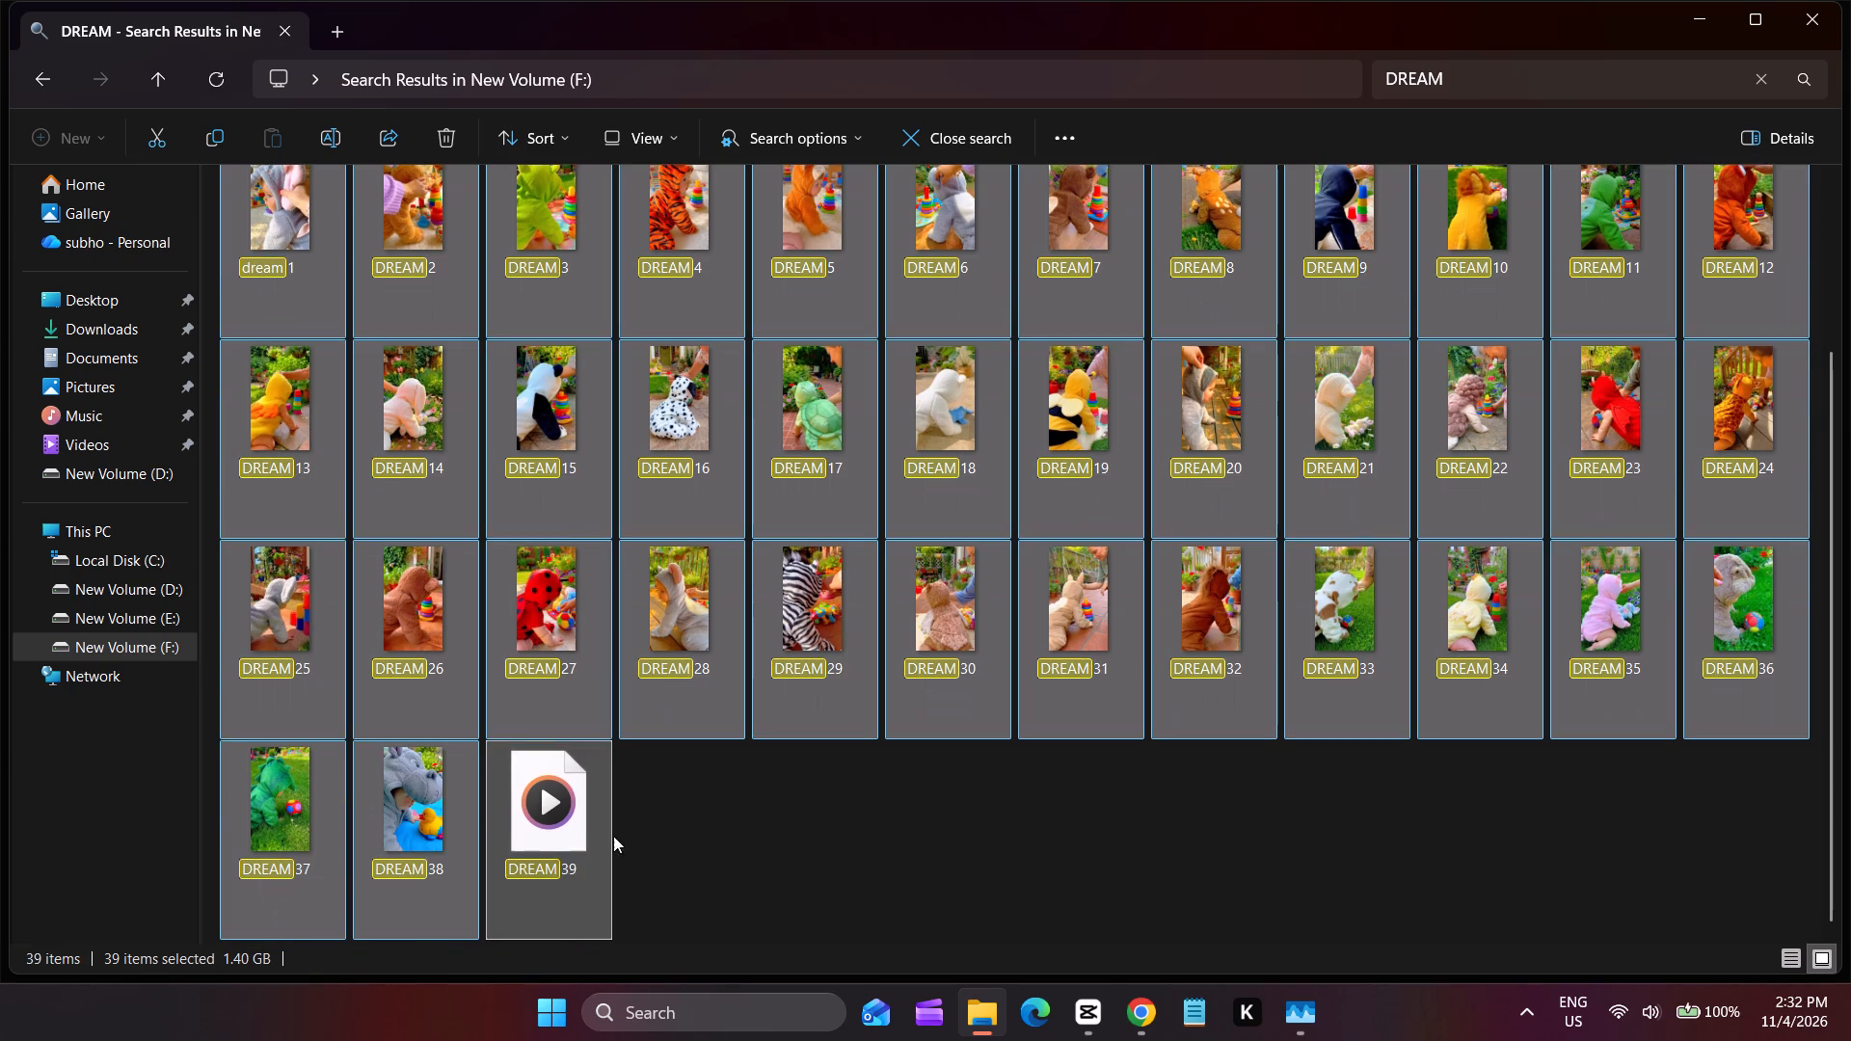
{"action": "left_click", "coordinate": [1826, 20]}
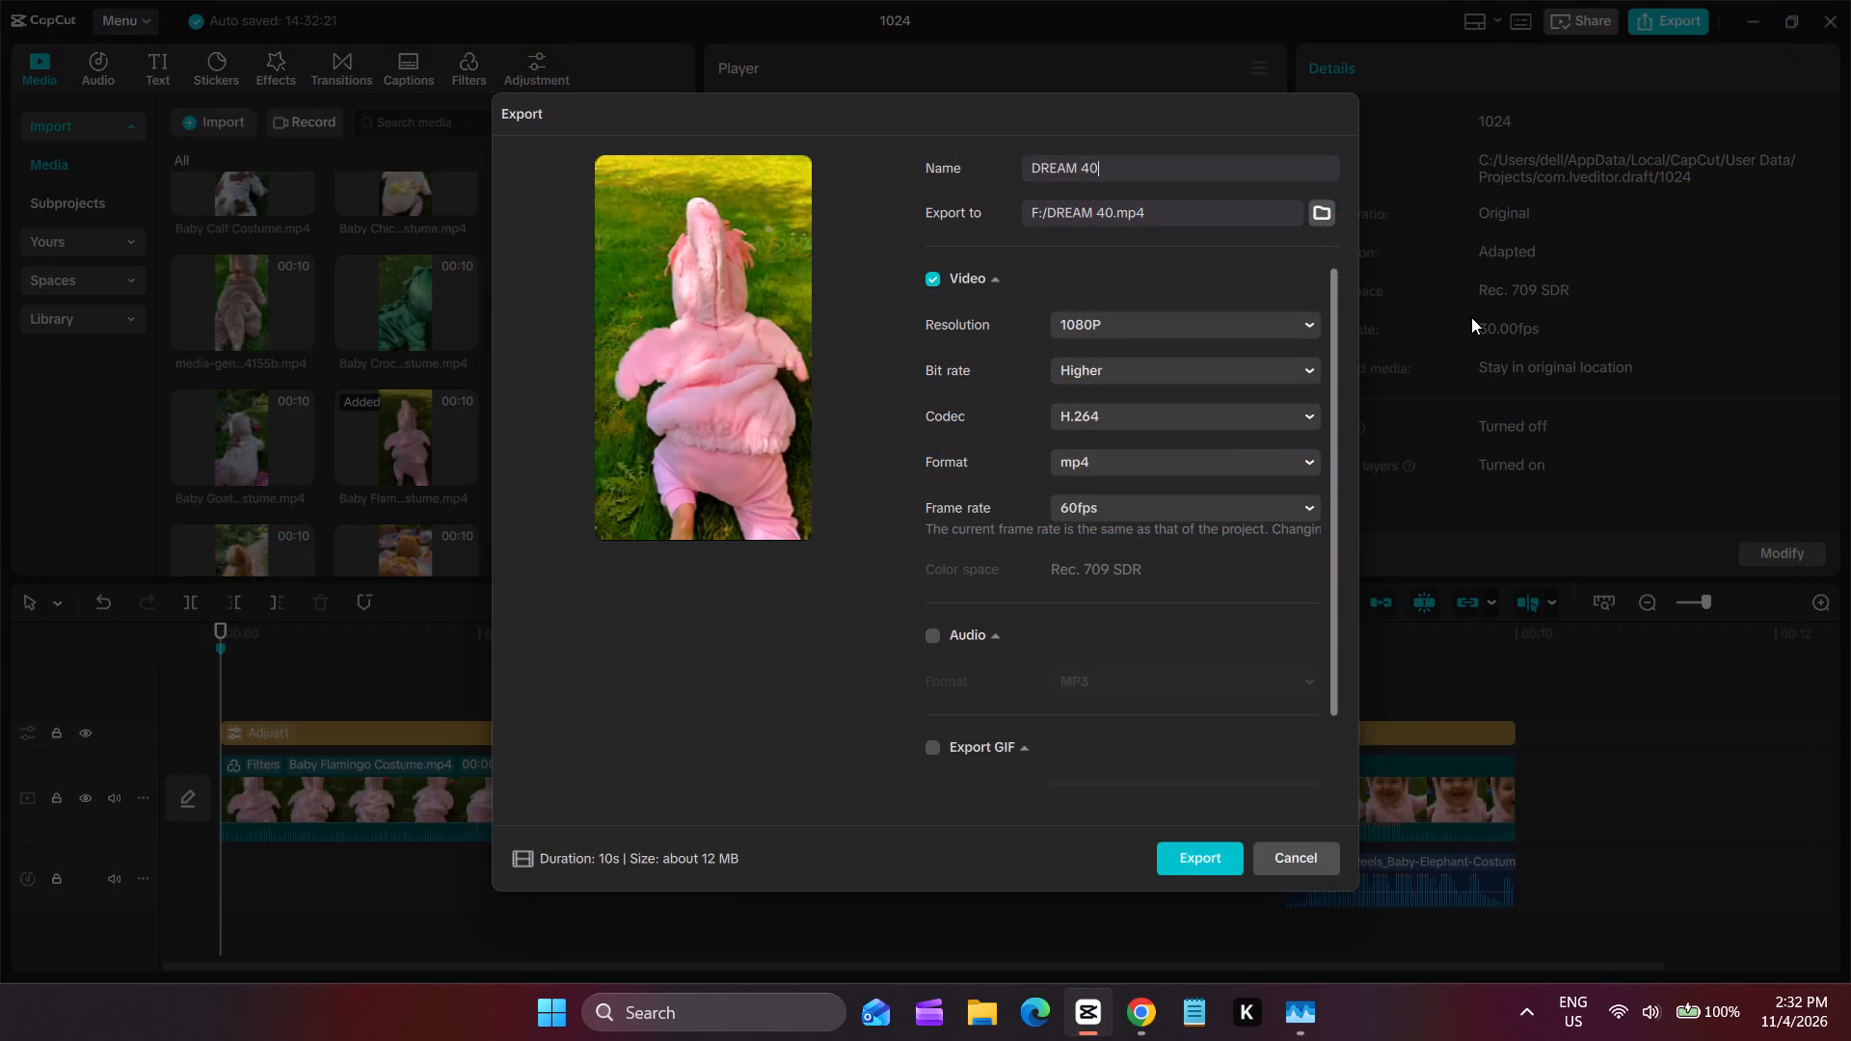
Export the flamingo video as DREAM 40 in 1080P H.264 mp4 at 60fps.
{"action": "left_click", "coordinate": [1222, 860]}
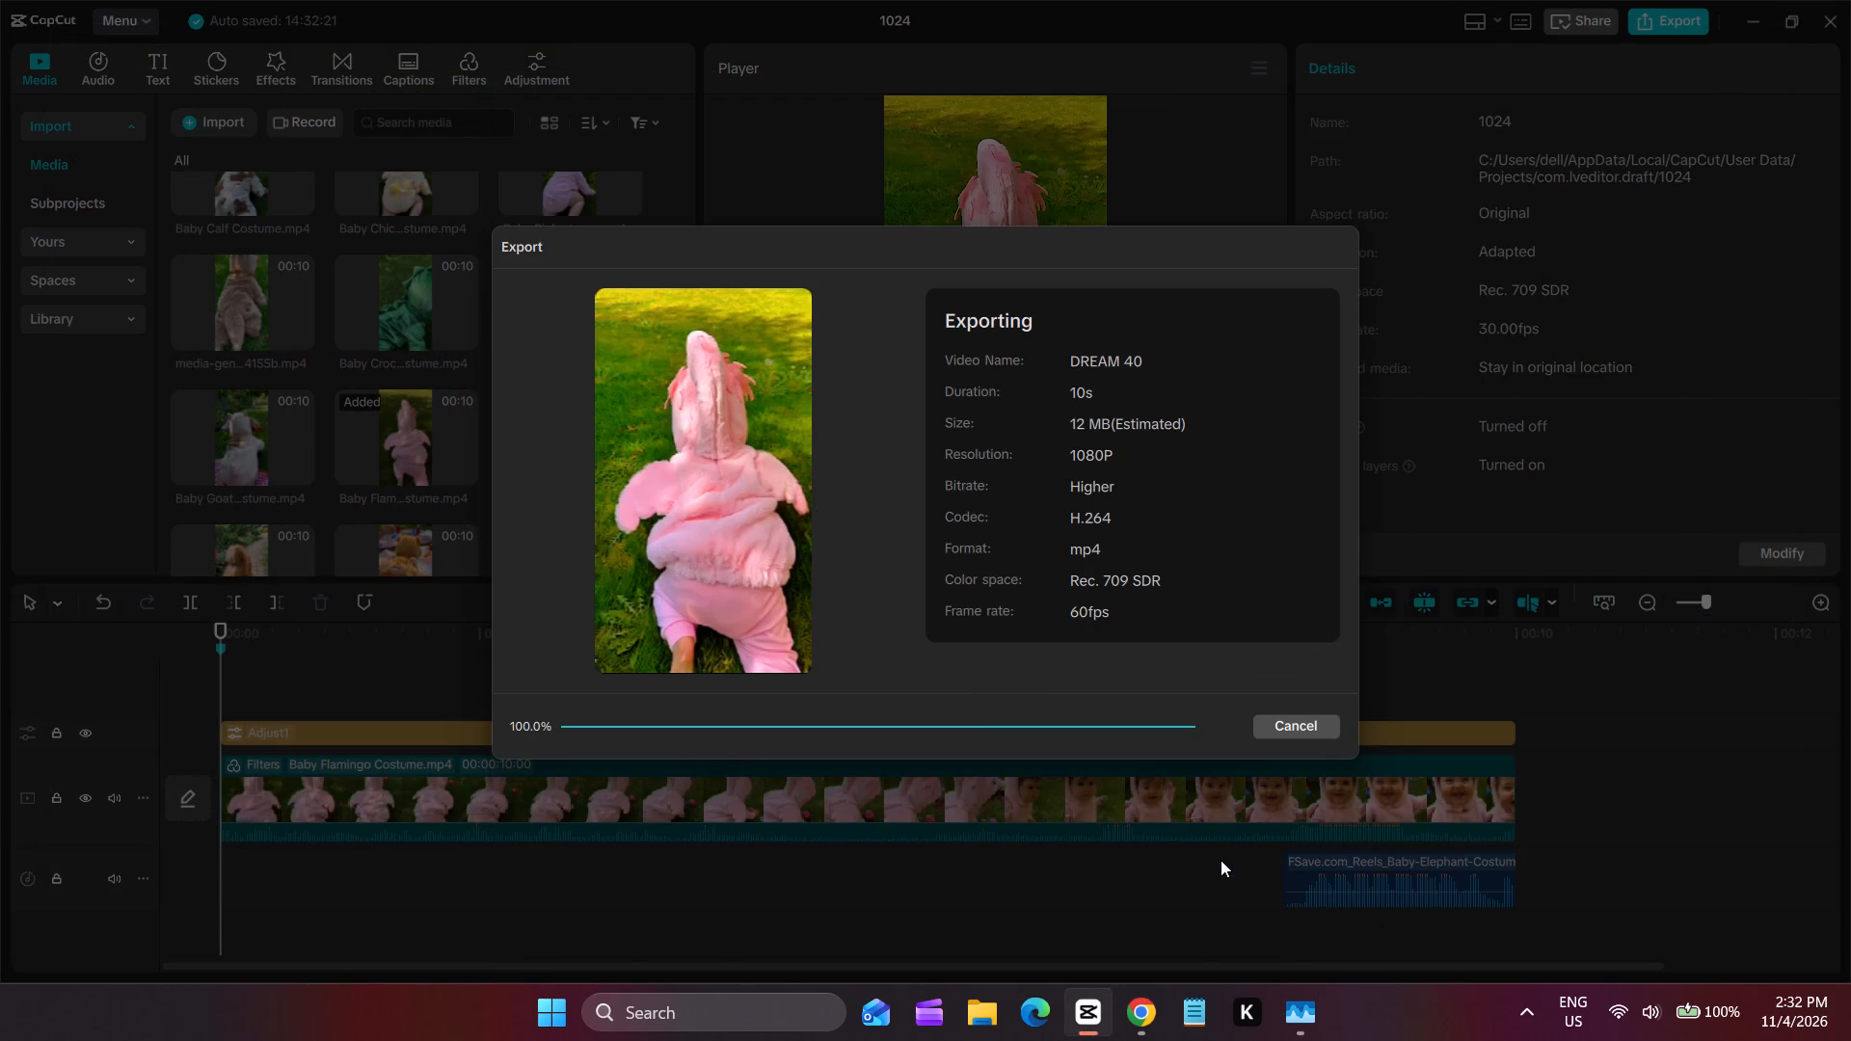
Switch to Task Manager to check performance during the DREAM 40 export.
{"action": "left_click", "coordinate": [1292, 999]}
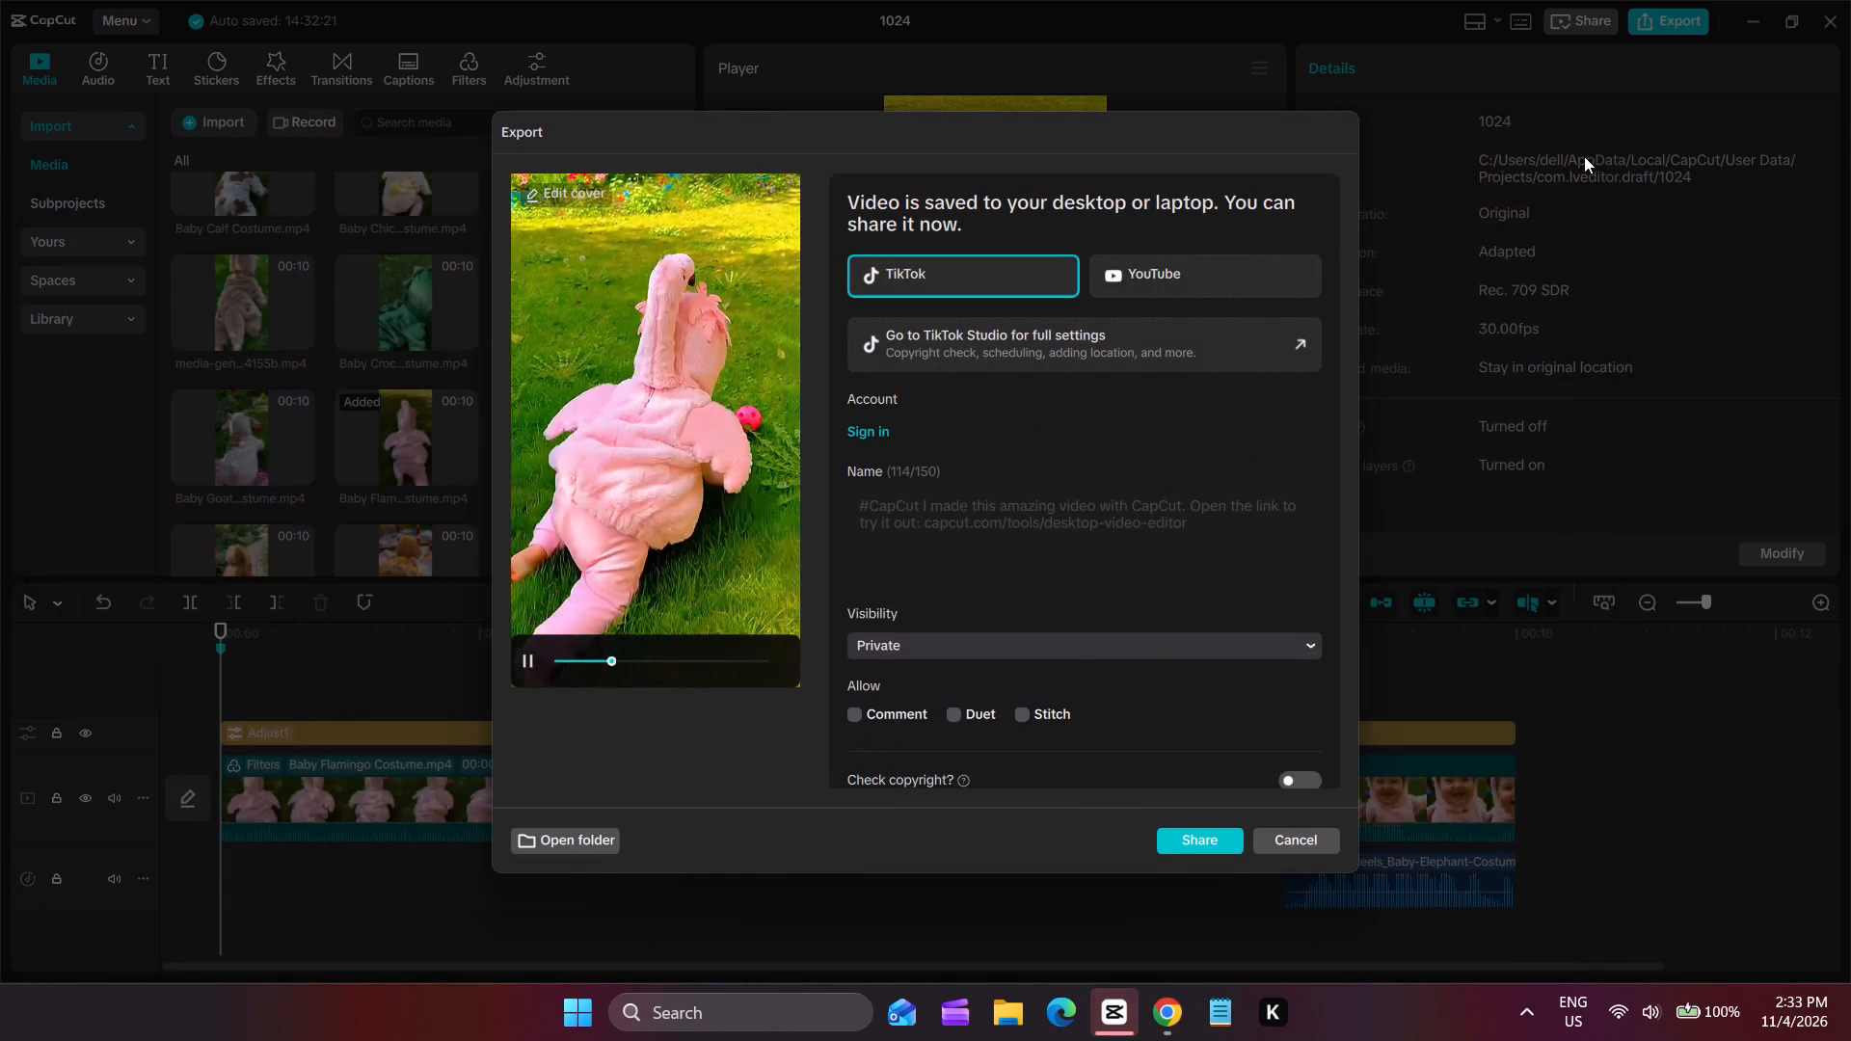
Close the finished DREAM 40 export and replace the Baby Flamingo Costume clip on the timeline with Baby Peacock Costume.mp4.
{"action": "left_click", "coordinate": [1280, 841]}
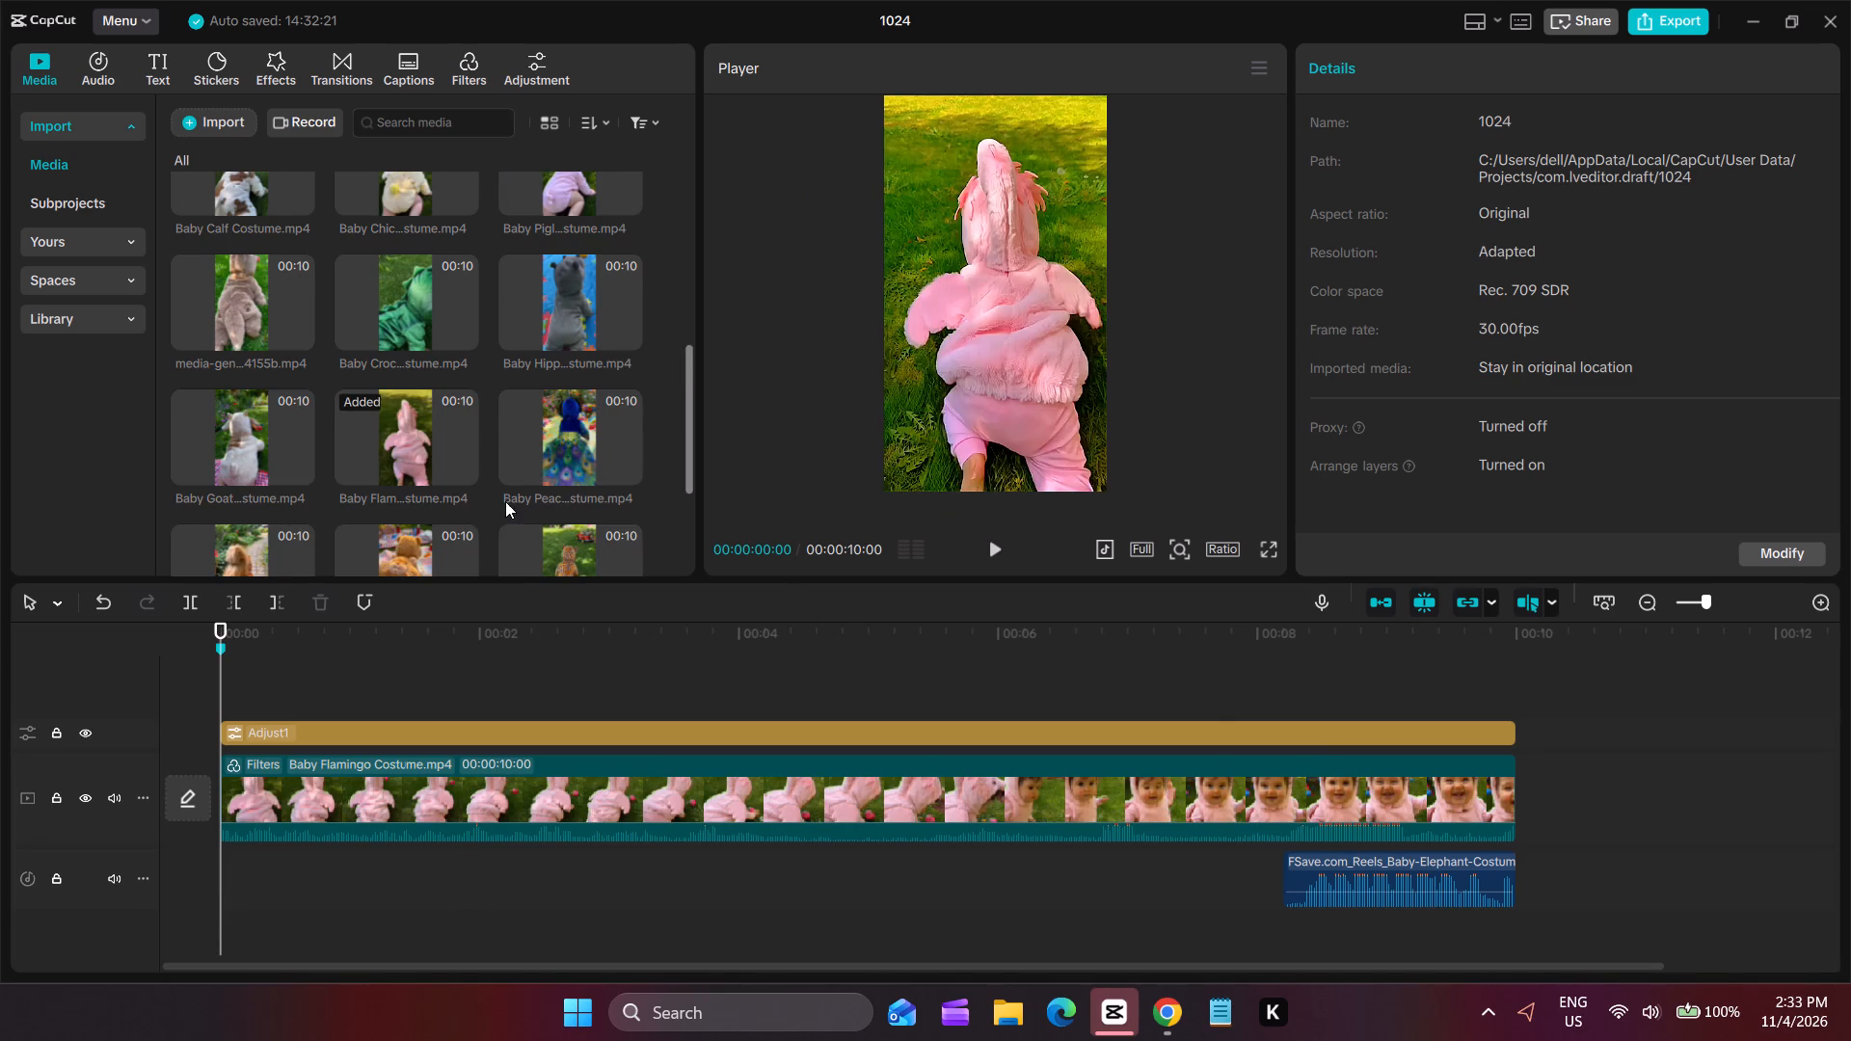
{"action": "scroll", "coordinate": [505, 501], "scroll_direction": "down", "scroll_amount": 1}
{"action": "left_click_drag", "start_coordinate": [546, 349], "coordinate": [601, 831]}
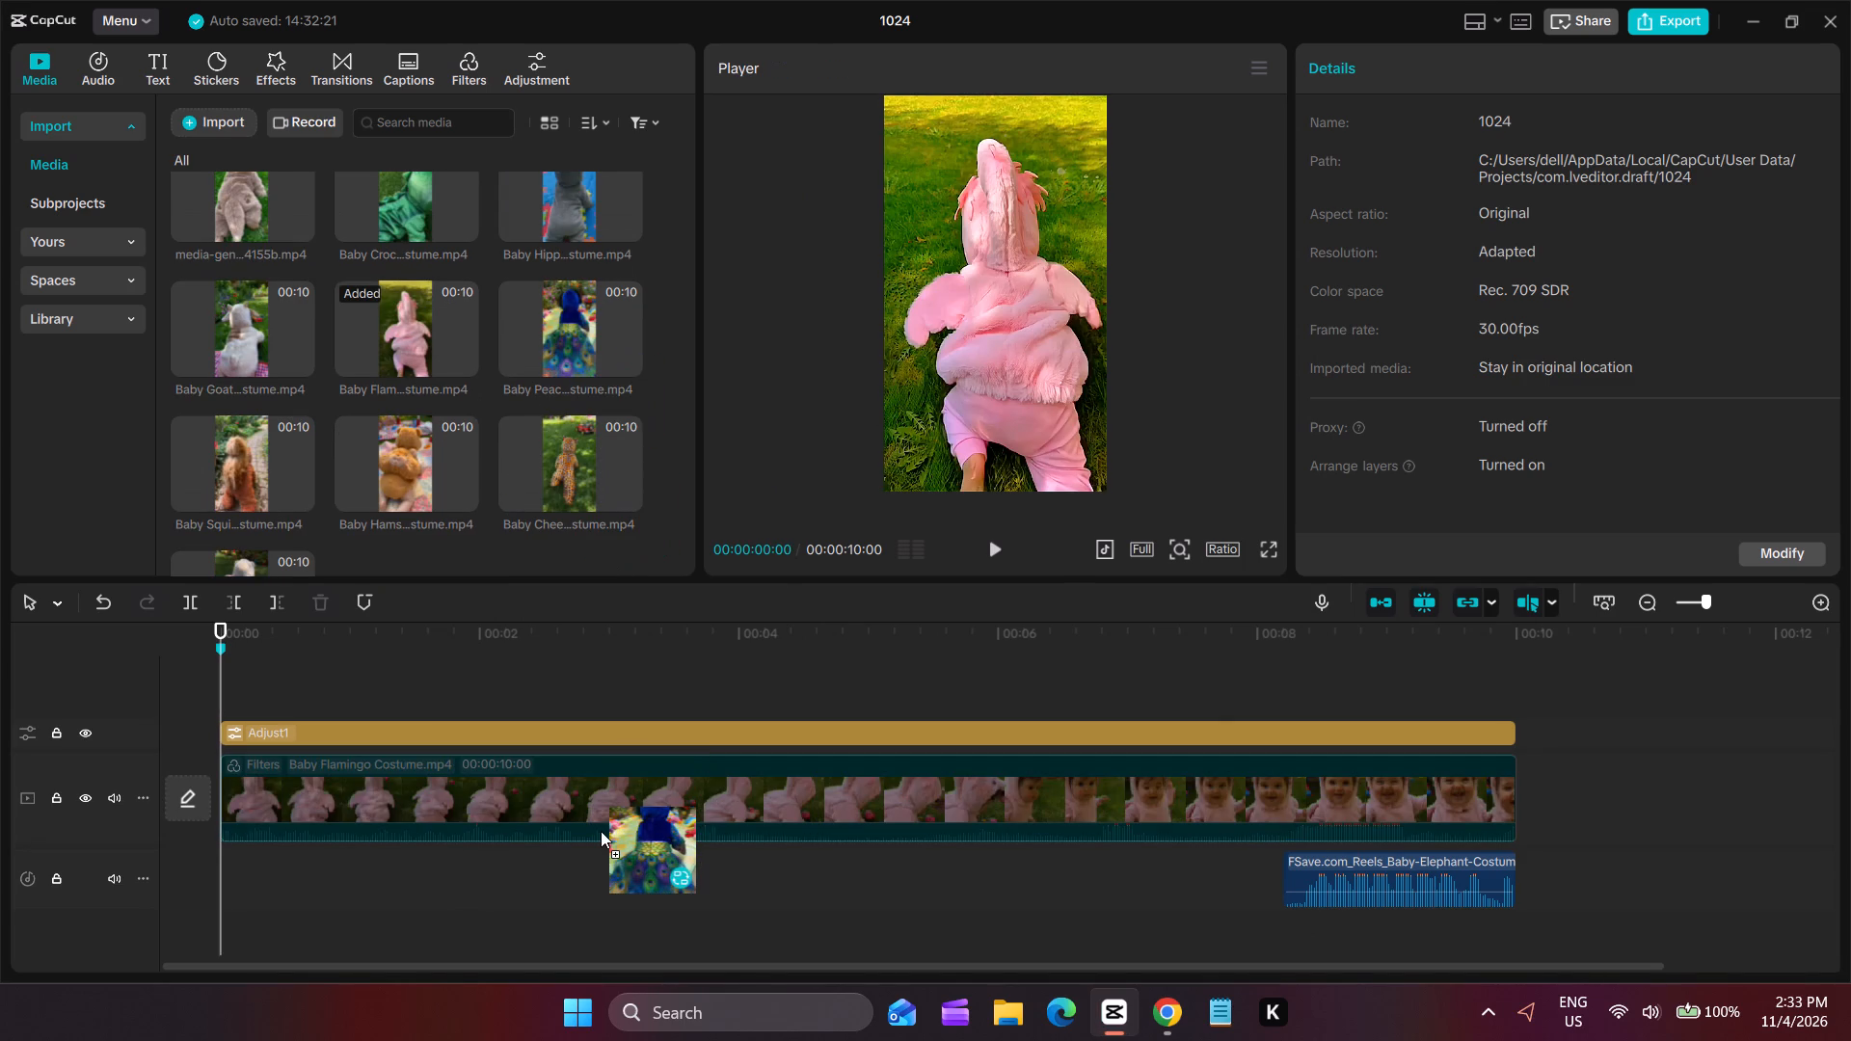
{"action": "left_click_drag", "start_coordinate": [601, 831], "coordinate": [597, 825]}
{"action": "left_click", "coordinate": [1029, 759]}
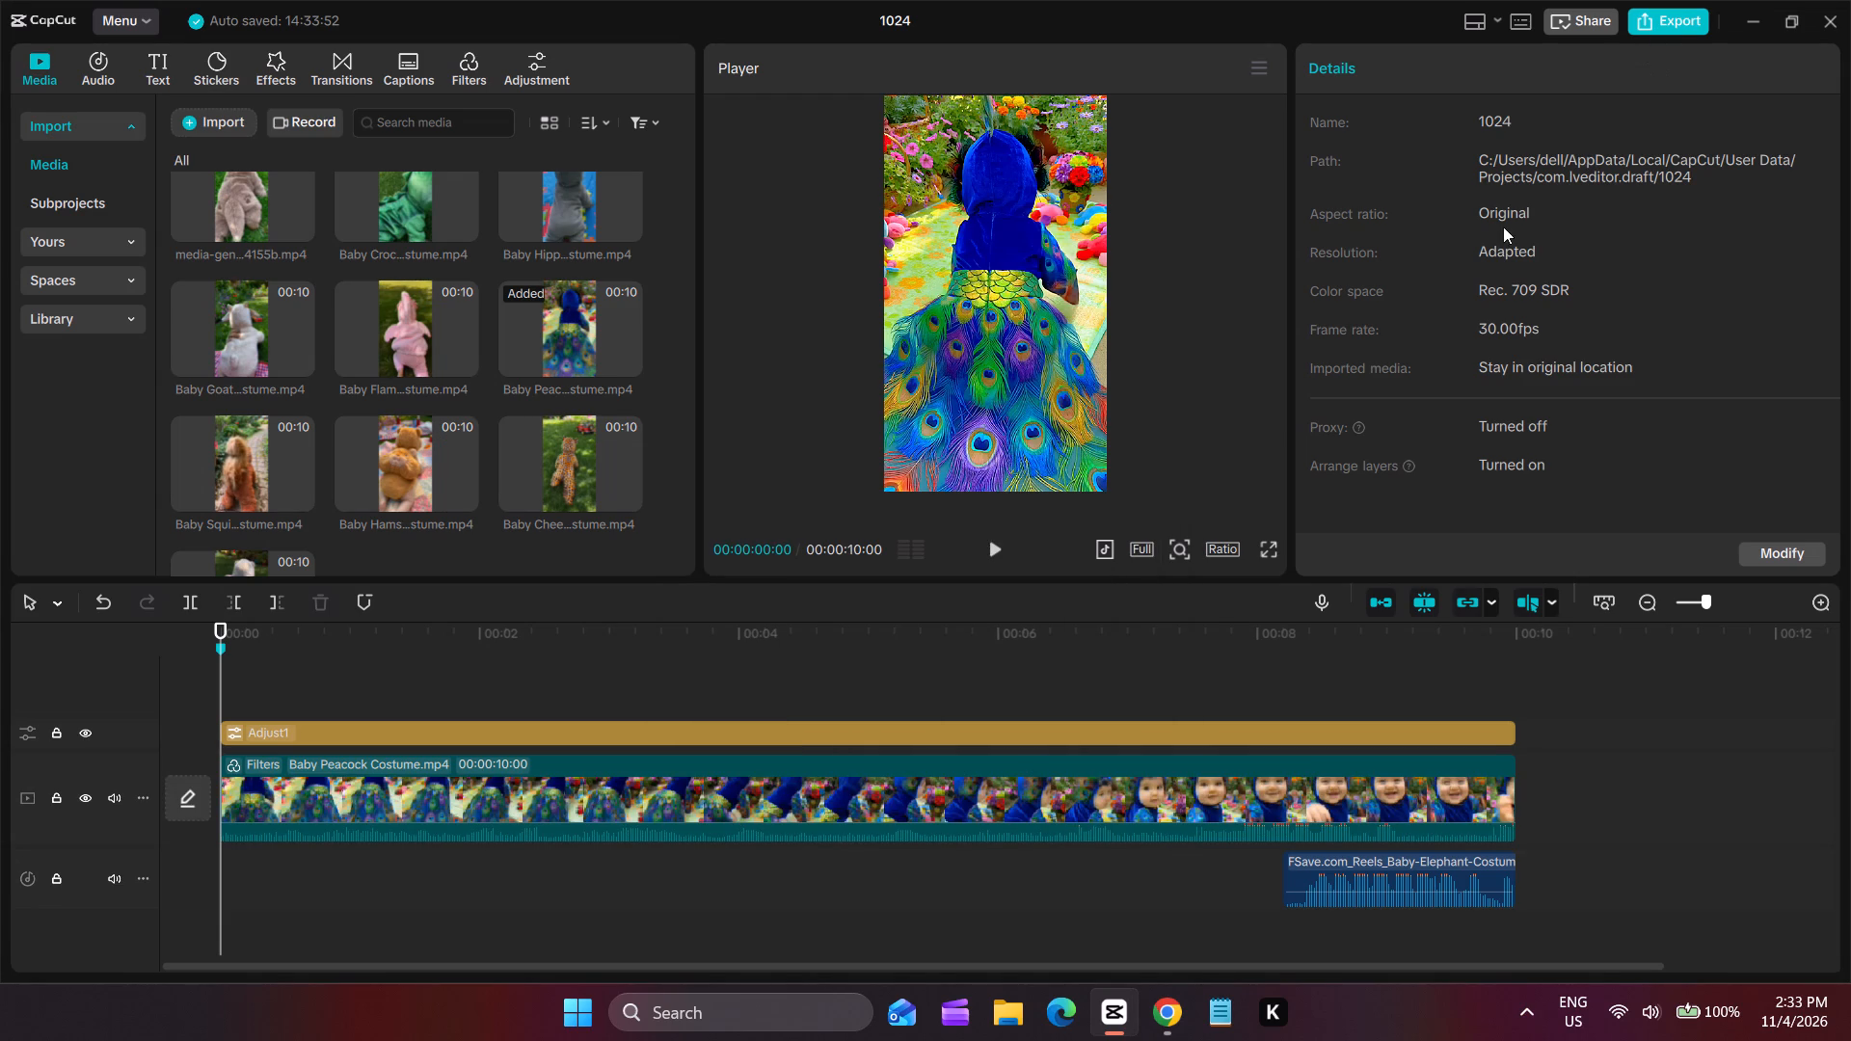
Play the peacock costume video from the start in the player and pause it at about 7 seconds.
{"action": "left_click", "coordinate": [993, 542]}
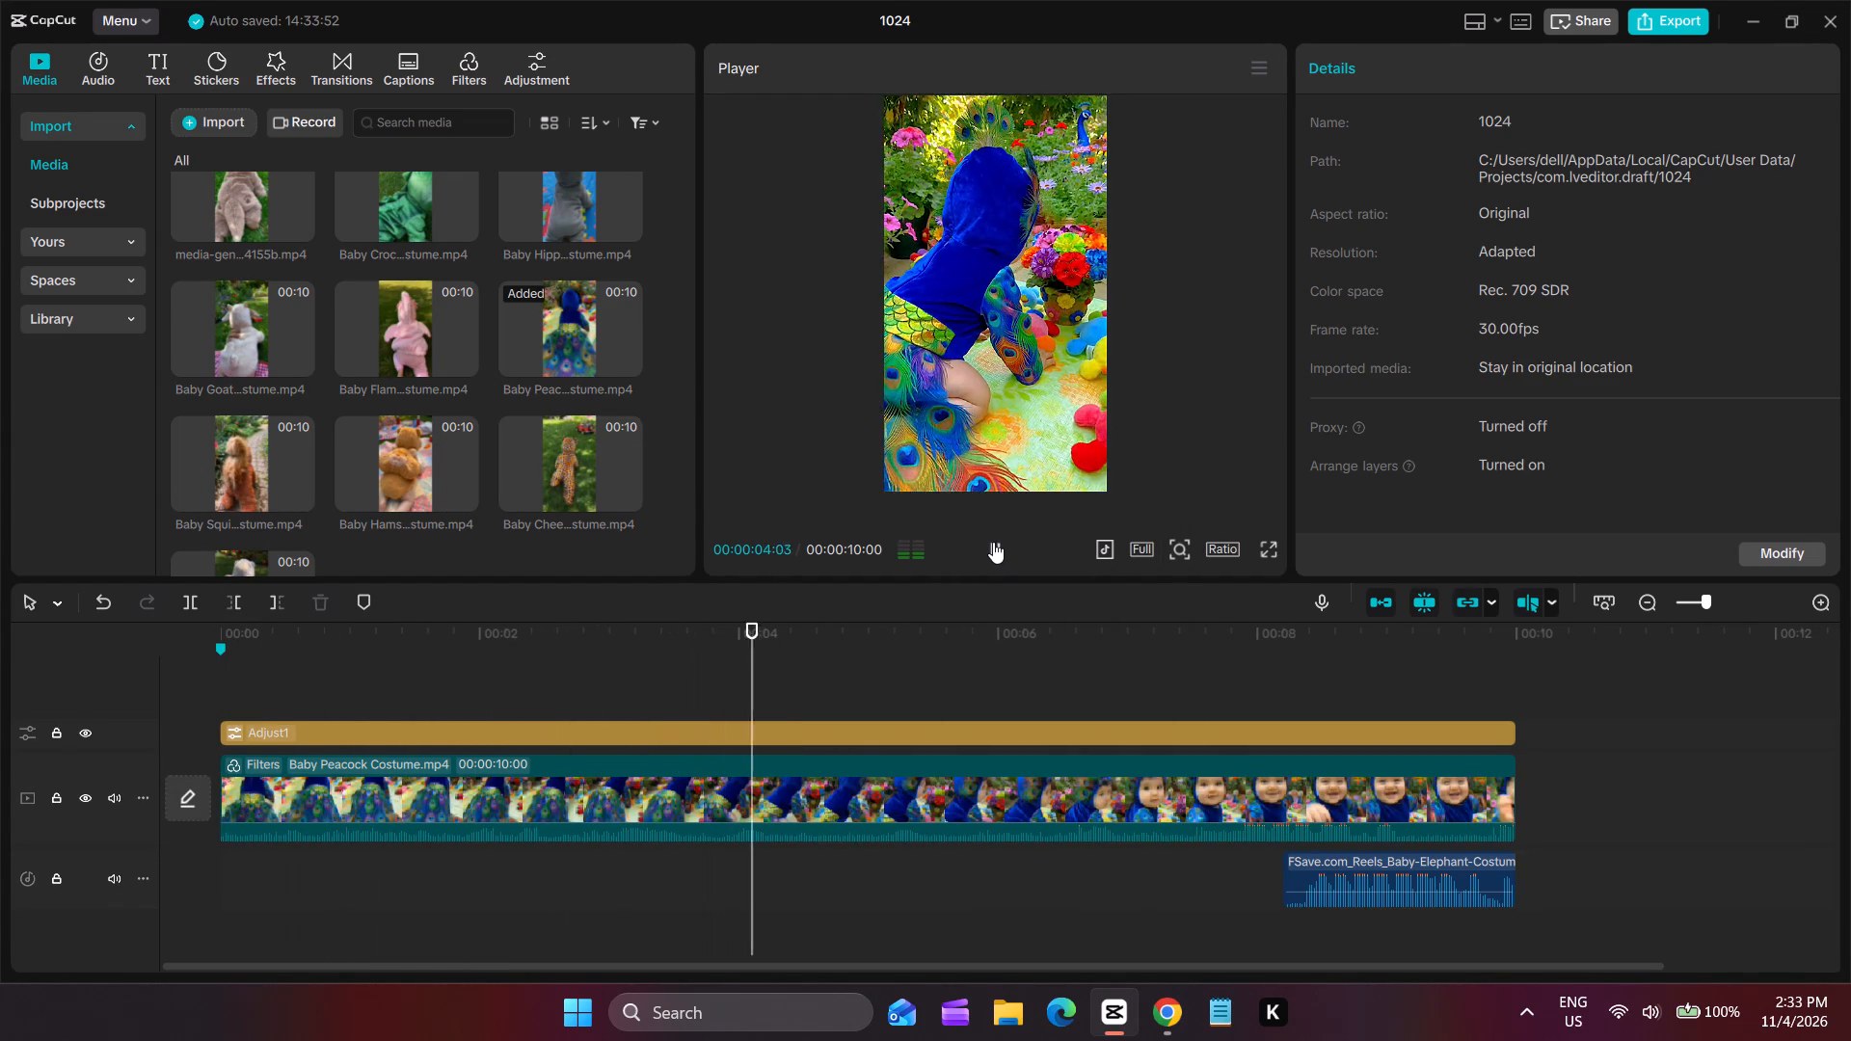
{"action": "left_click", "coordinate": [993, 542]}
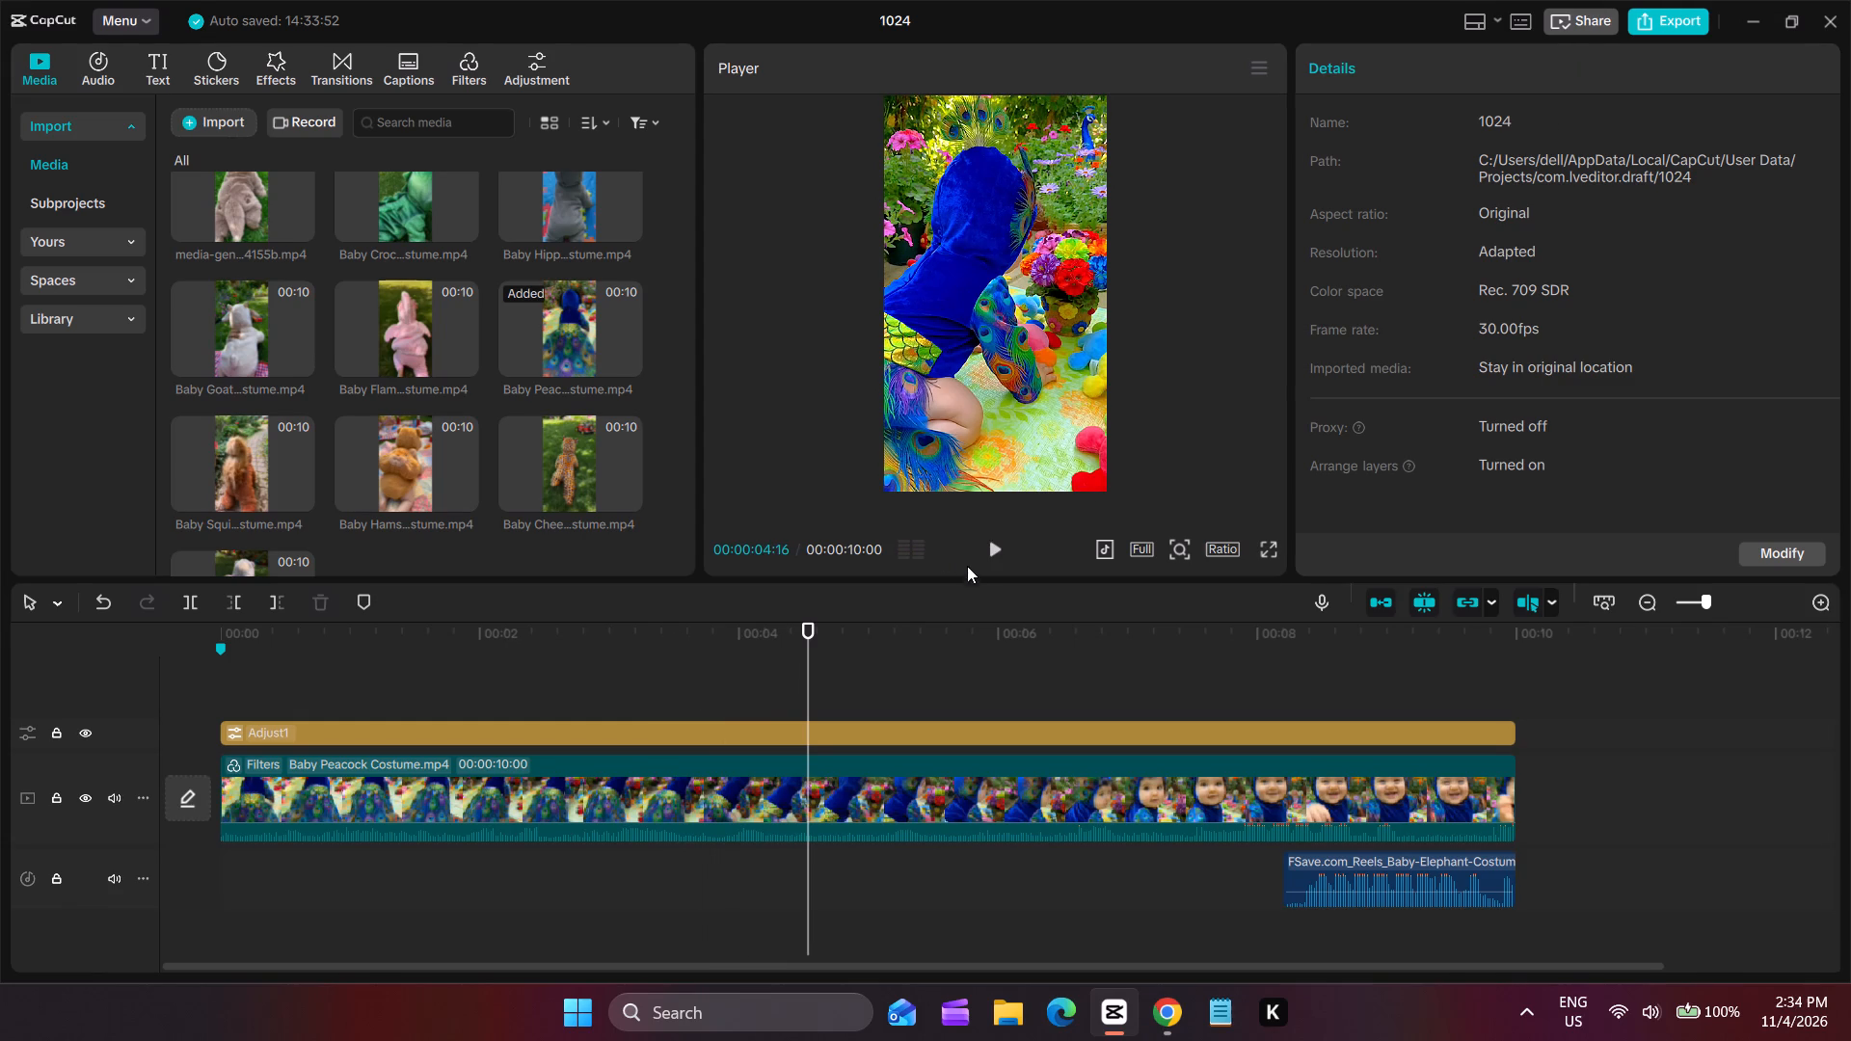
{"action": "left_click", "coordinate": [987, 540]}
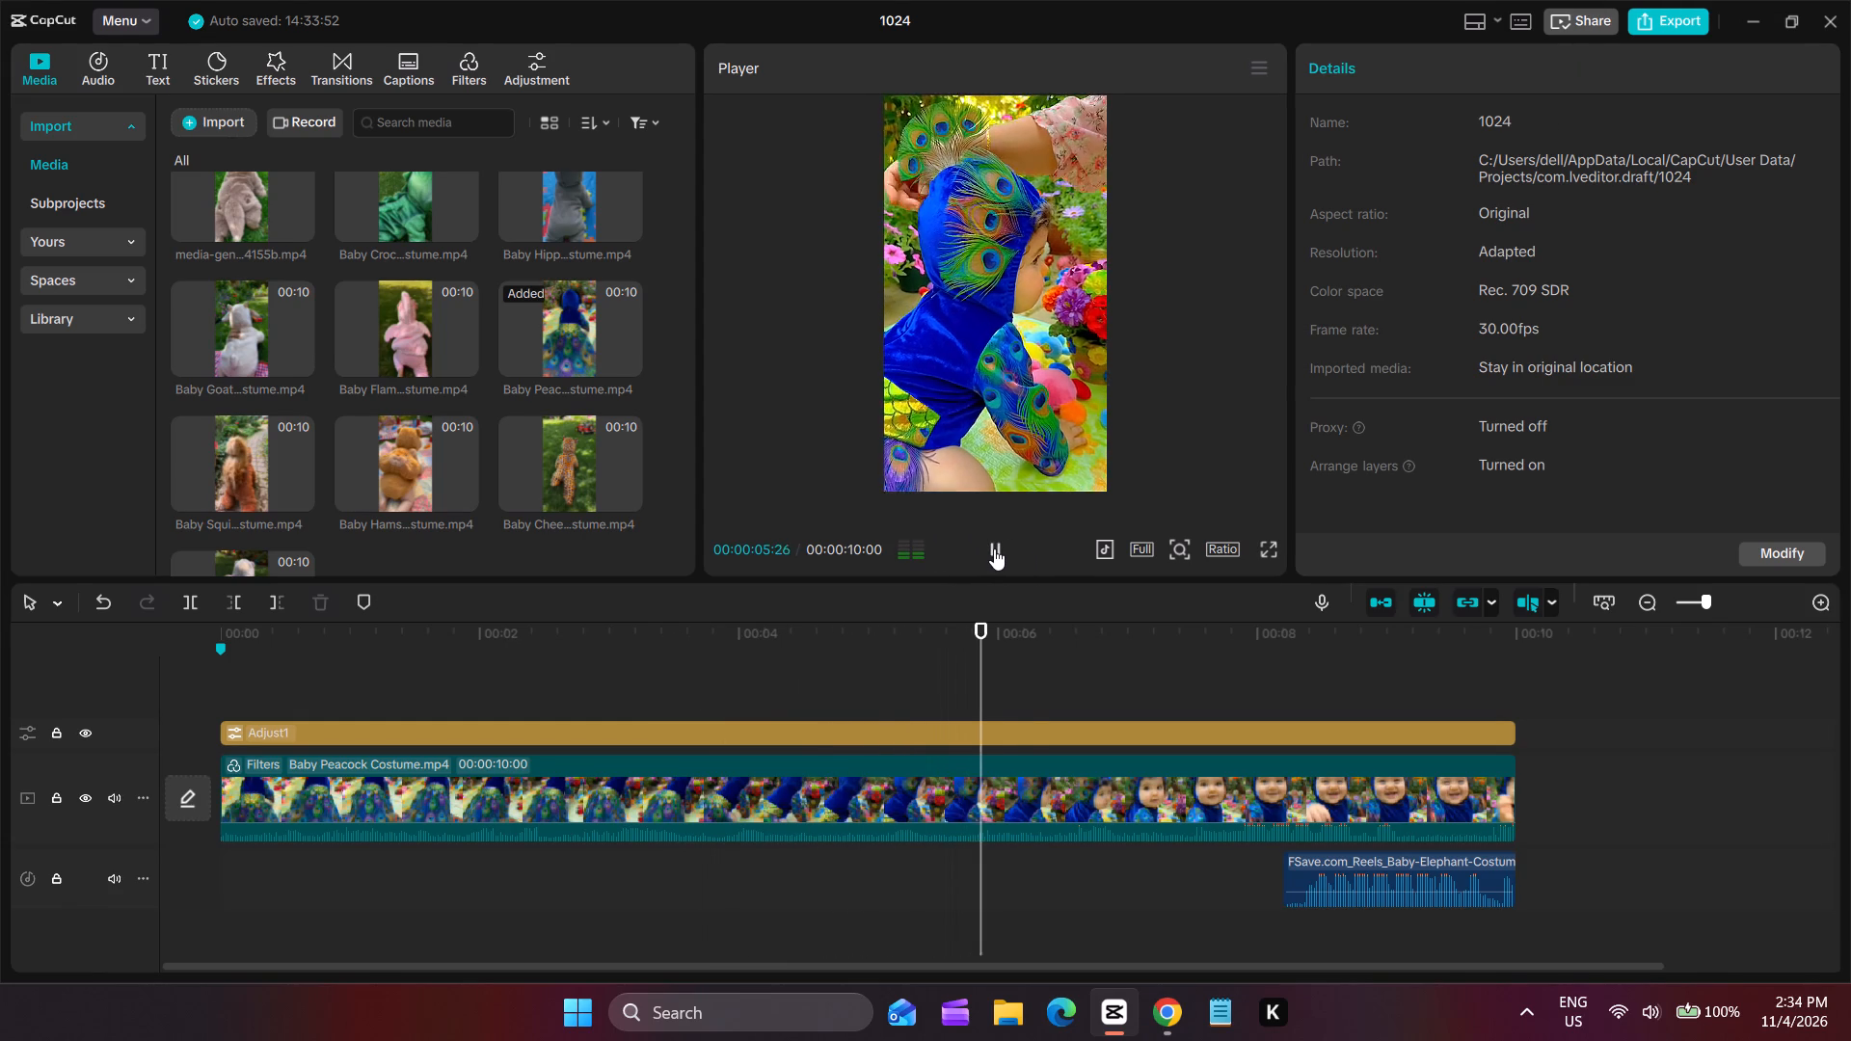
{"action": "left_click", "coordinate": [994, 548]}
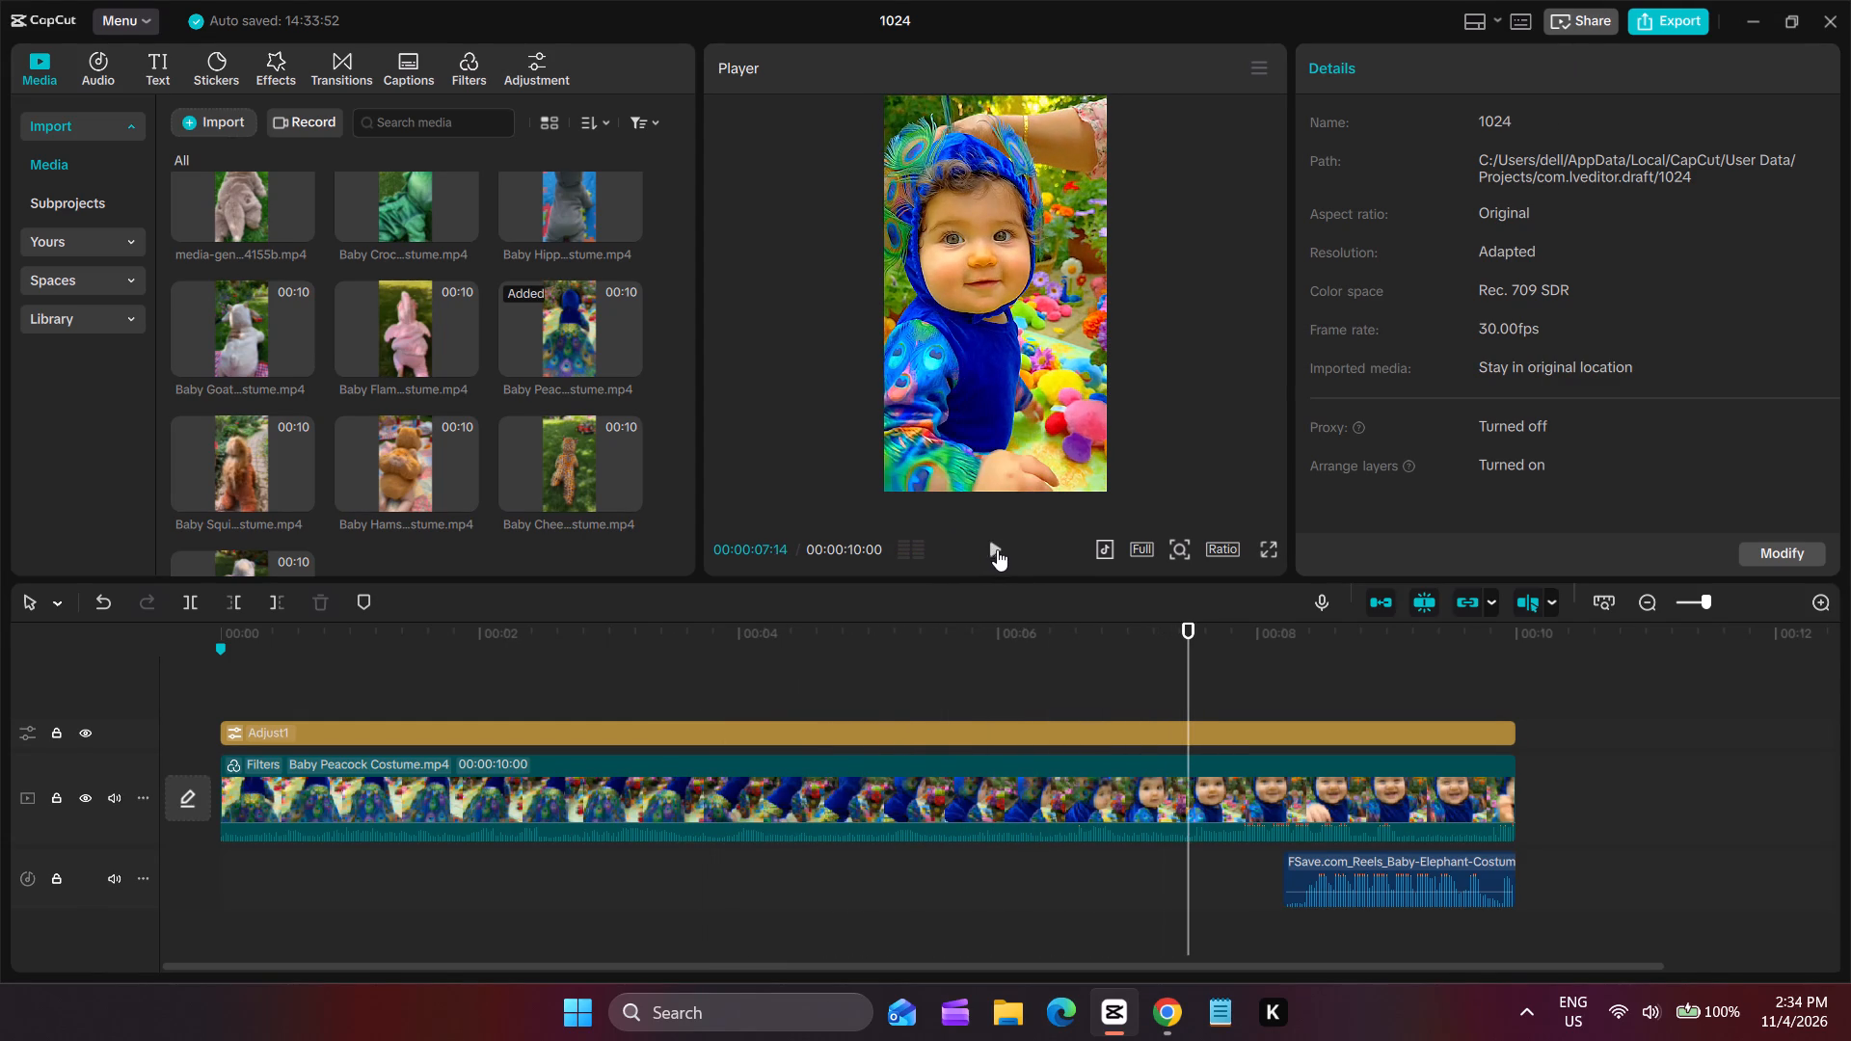
Export the peacock video to drive F: as DREAM 41 at a frame rate of 60fps.
{"action": "left_click", "coordinate": [1647, 27]}
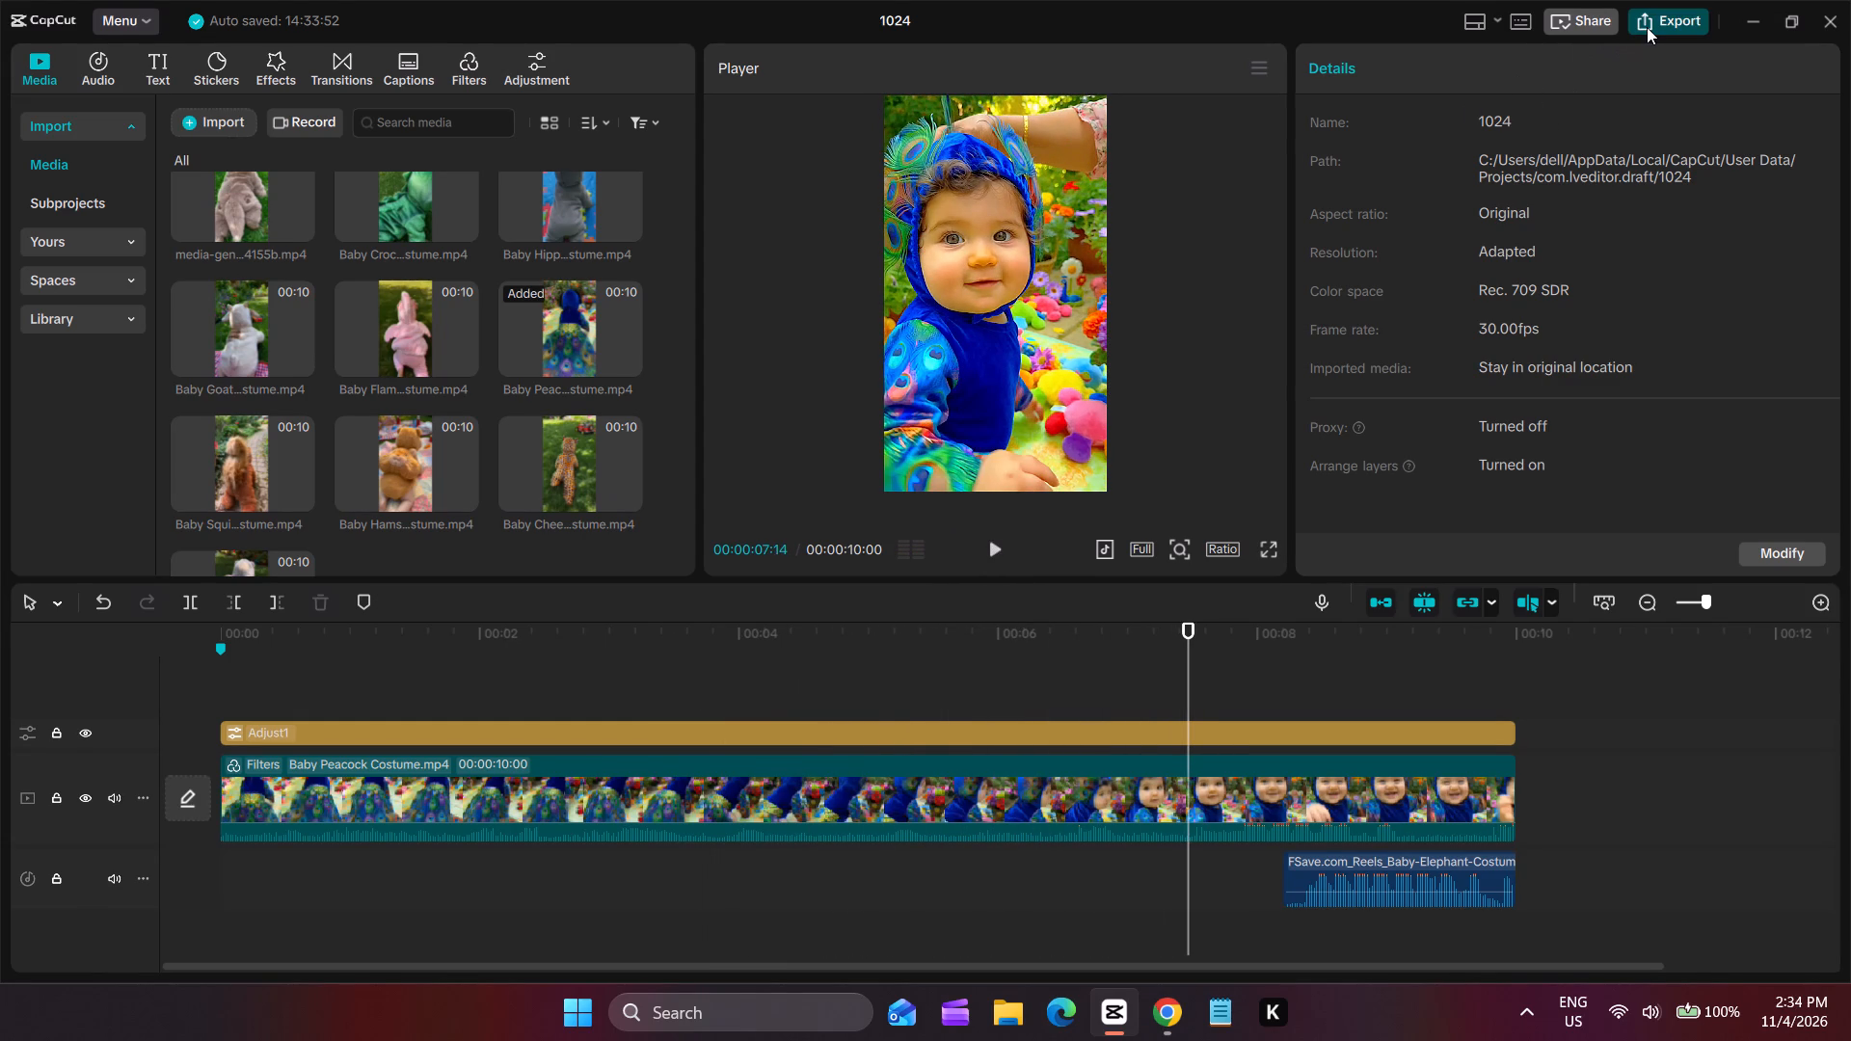
{"action": "triple_click", "coordinate": [1184, 167]}
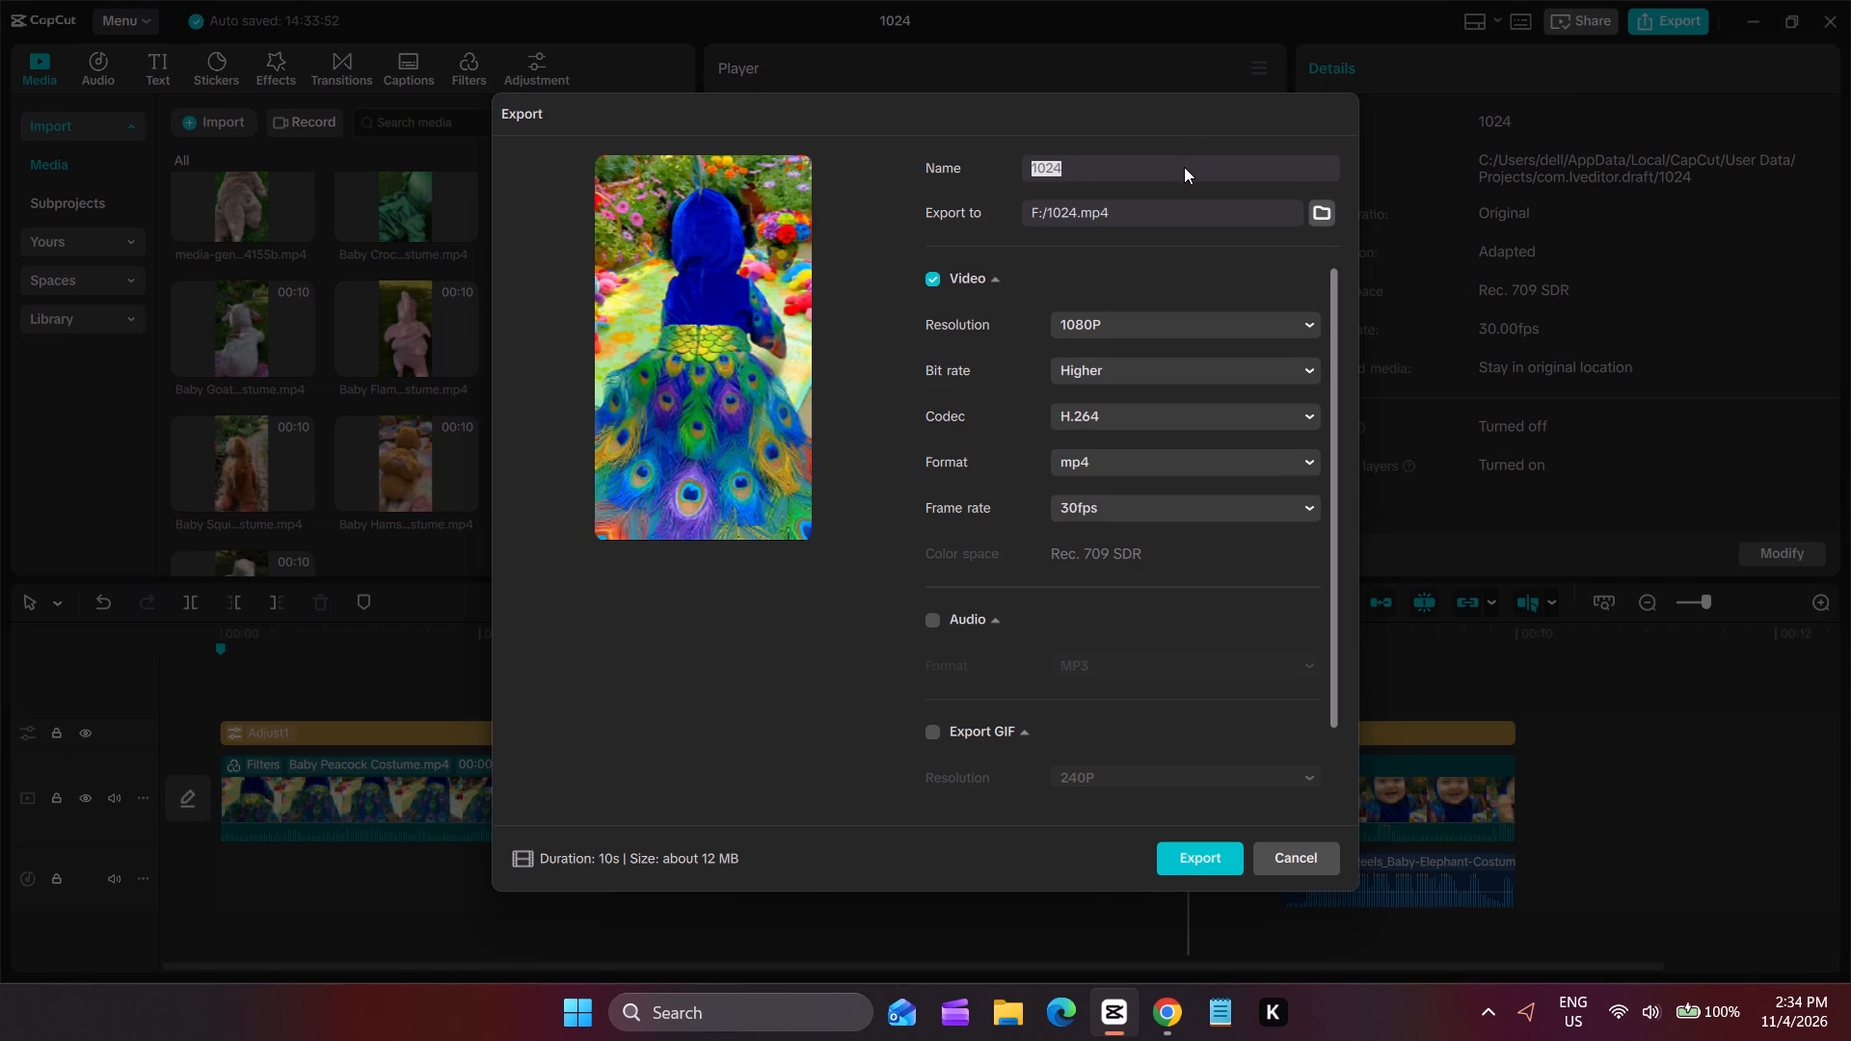
{"action": "key", "text": "ctrl+v"}
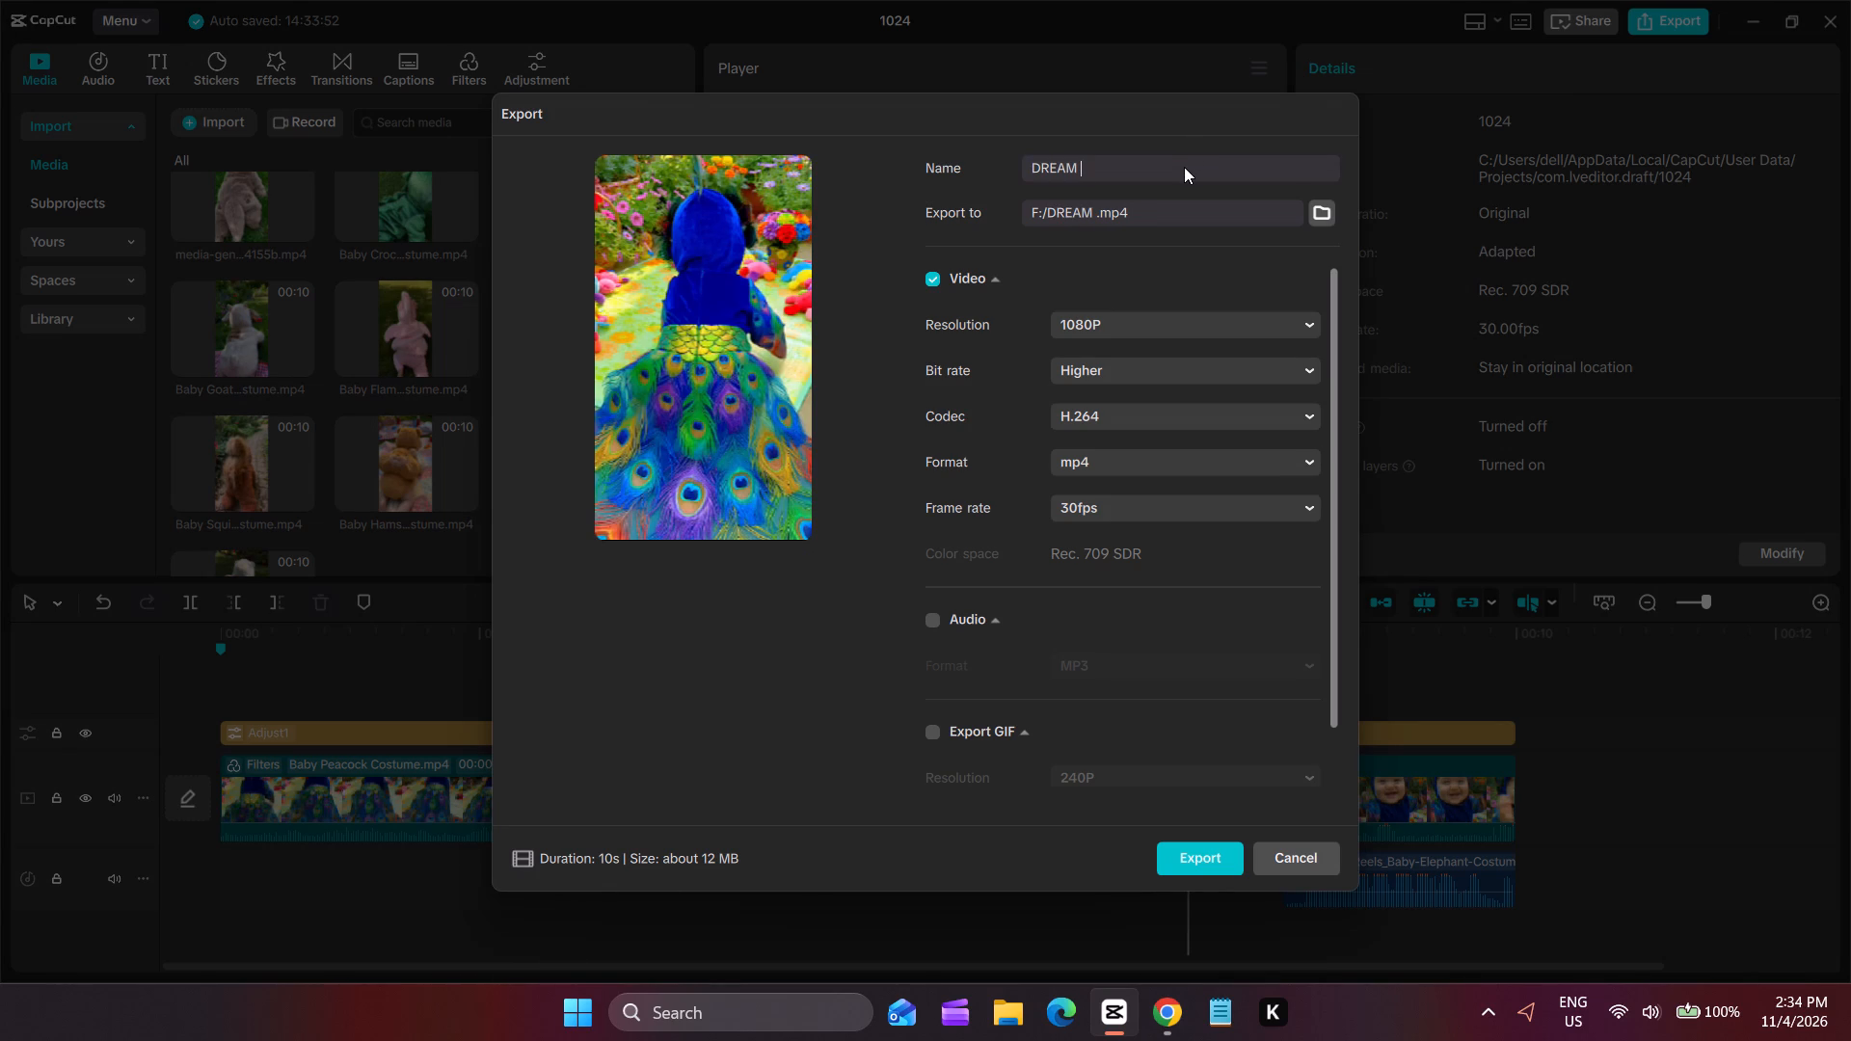
{"action": "type", "text": "41"}
{"action": "left_click", "coordinate": [1182, 517]}
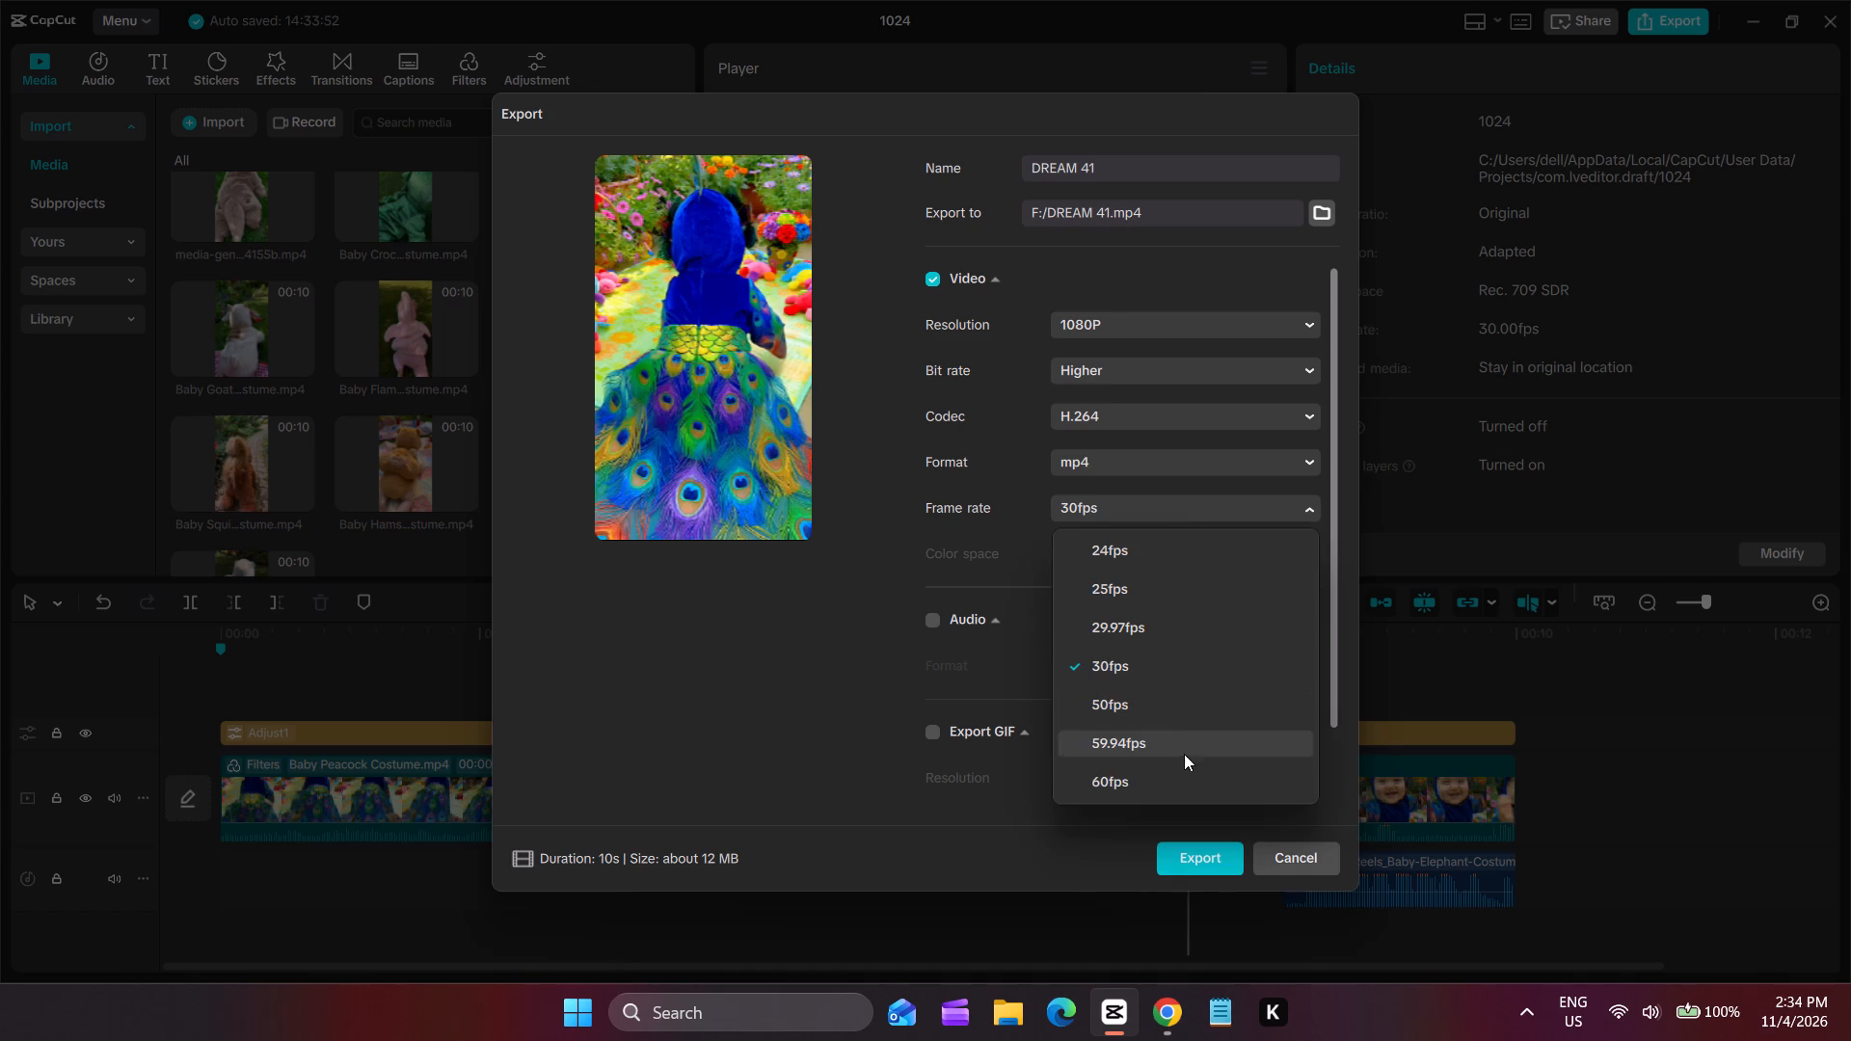
{"action": "left_click", "coordinate": [1180, 777]}
{"action": "key", "text": "Return"}
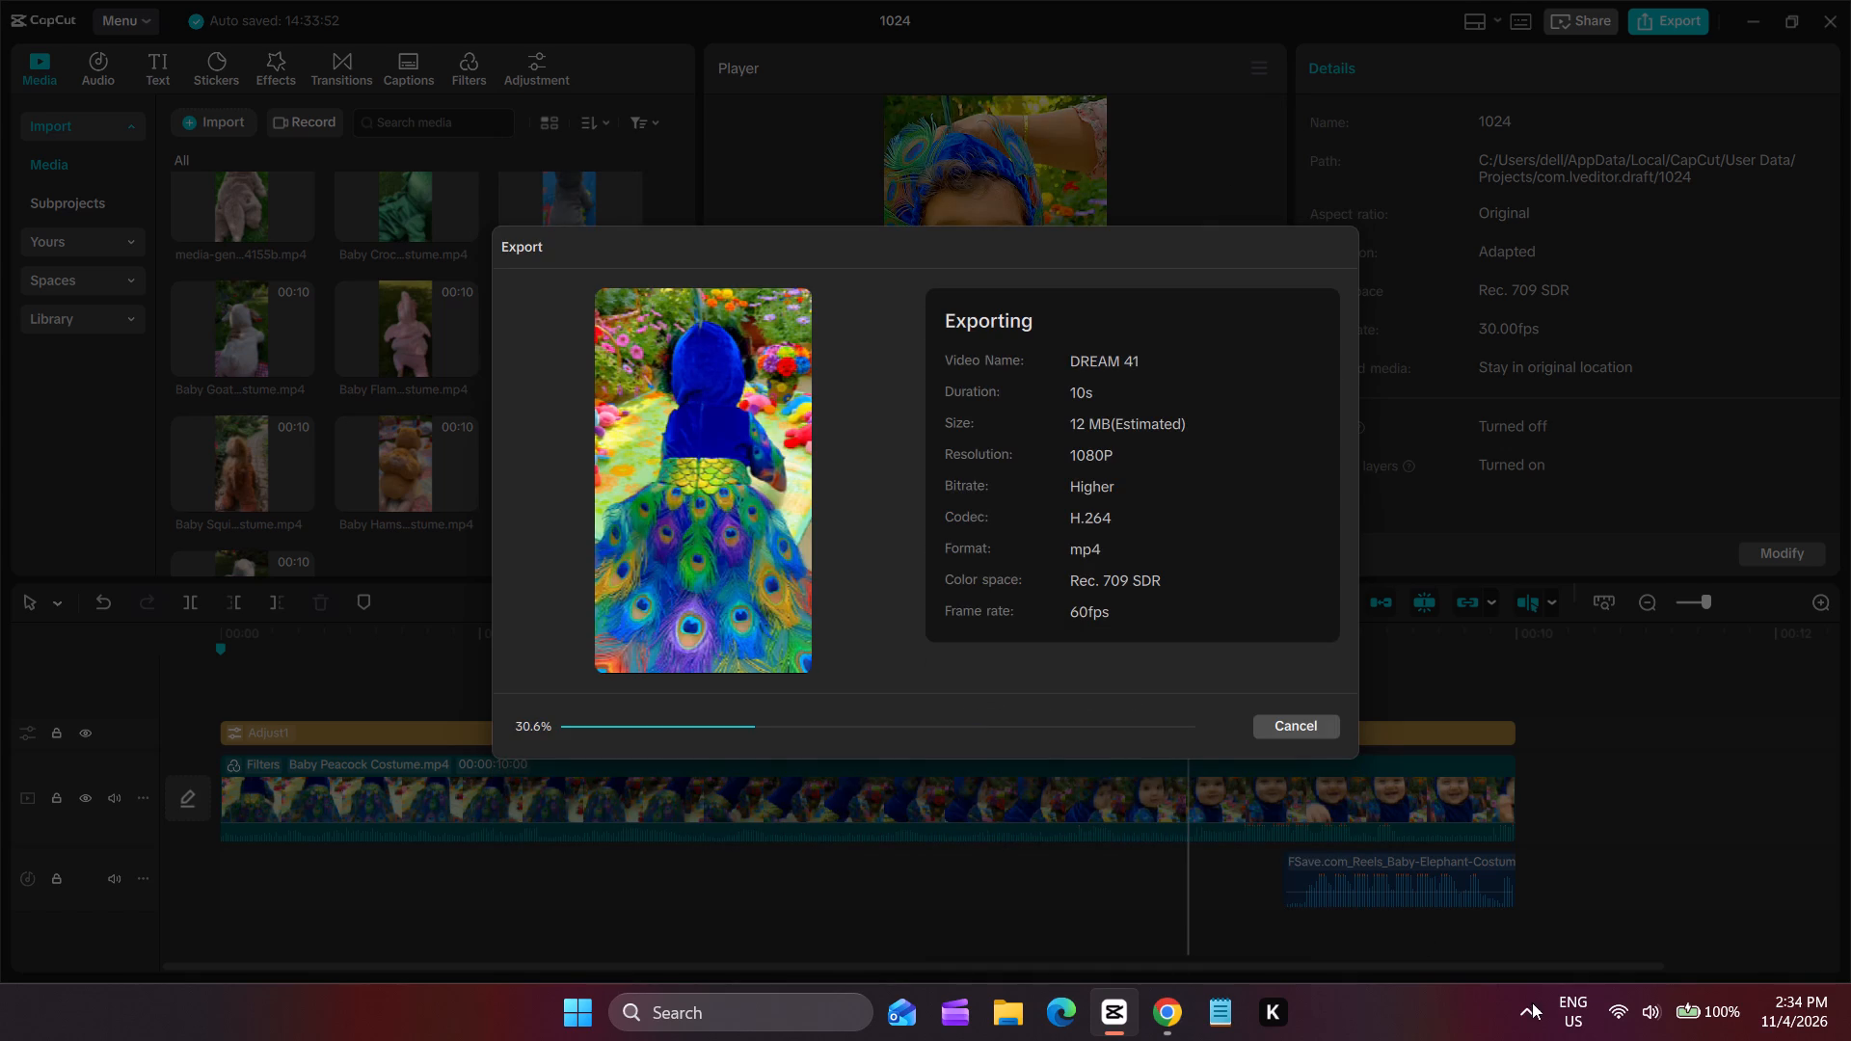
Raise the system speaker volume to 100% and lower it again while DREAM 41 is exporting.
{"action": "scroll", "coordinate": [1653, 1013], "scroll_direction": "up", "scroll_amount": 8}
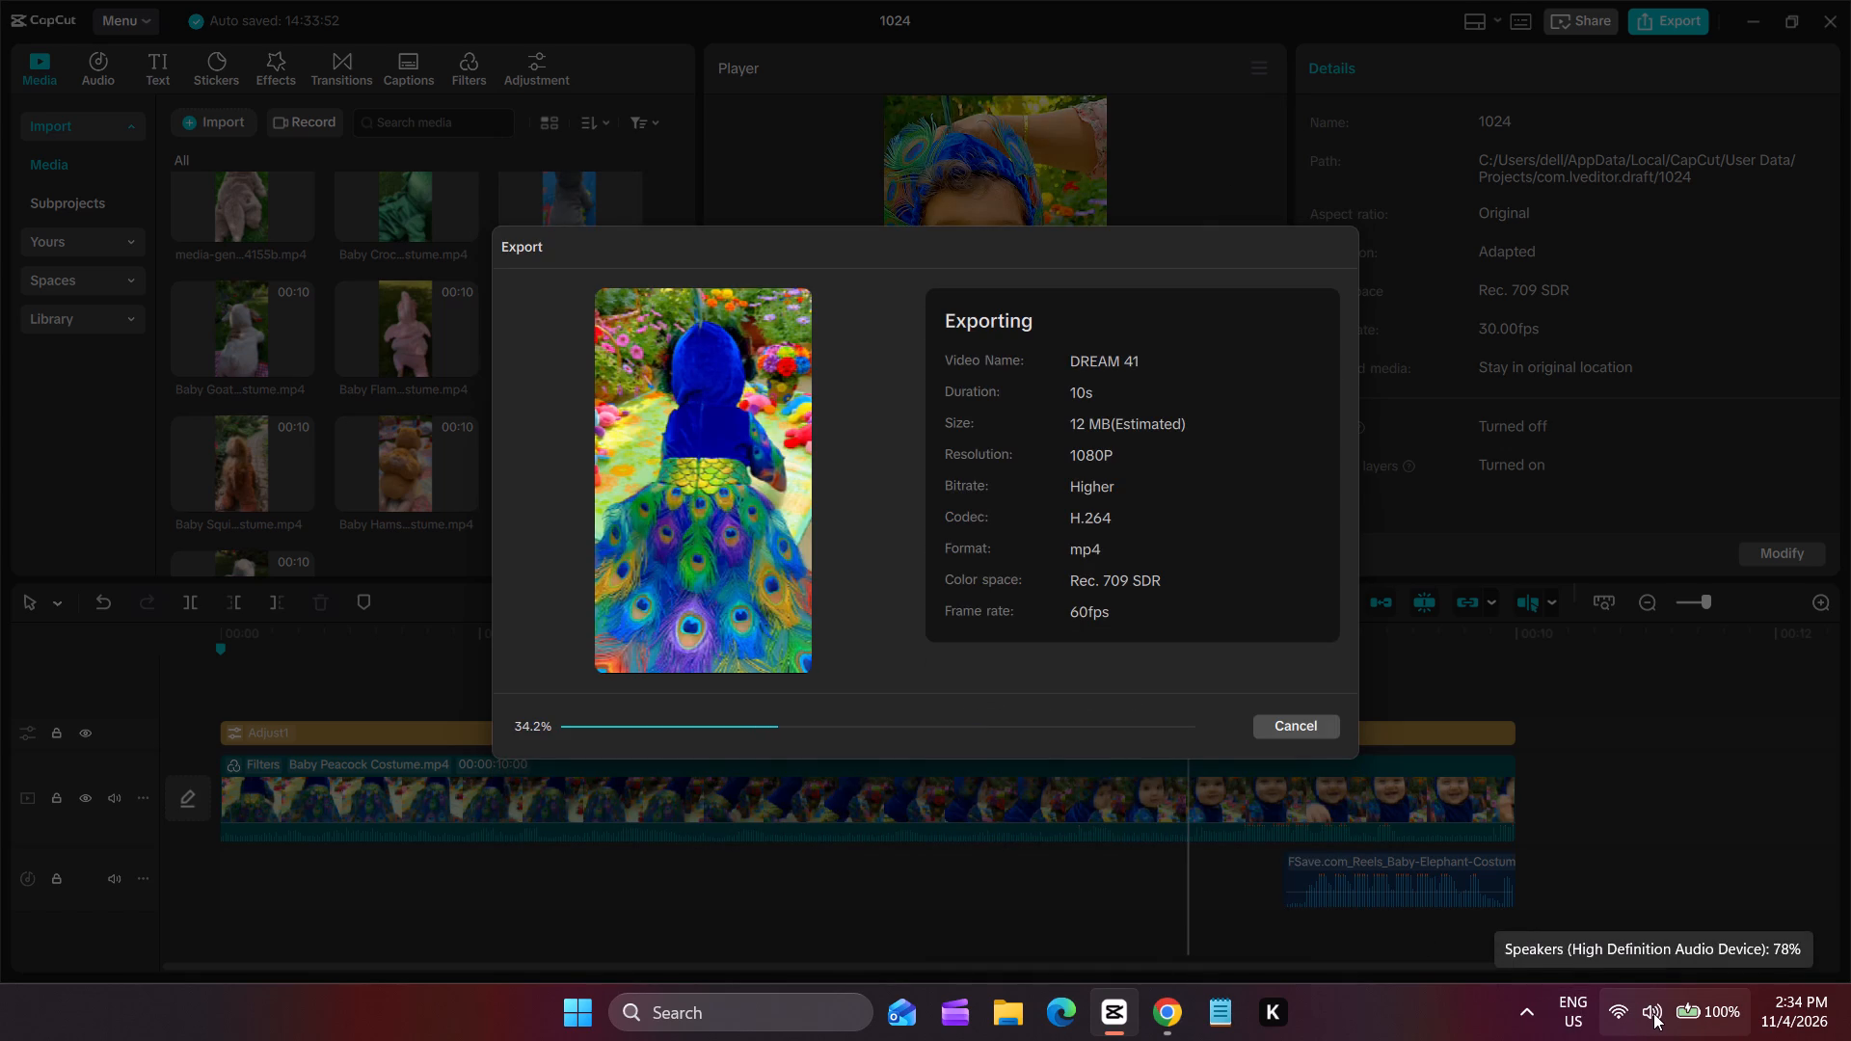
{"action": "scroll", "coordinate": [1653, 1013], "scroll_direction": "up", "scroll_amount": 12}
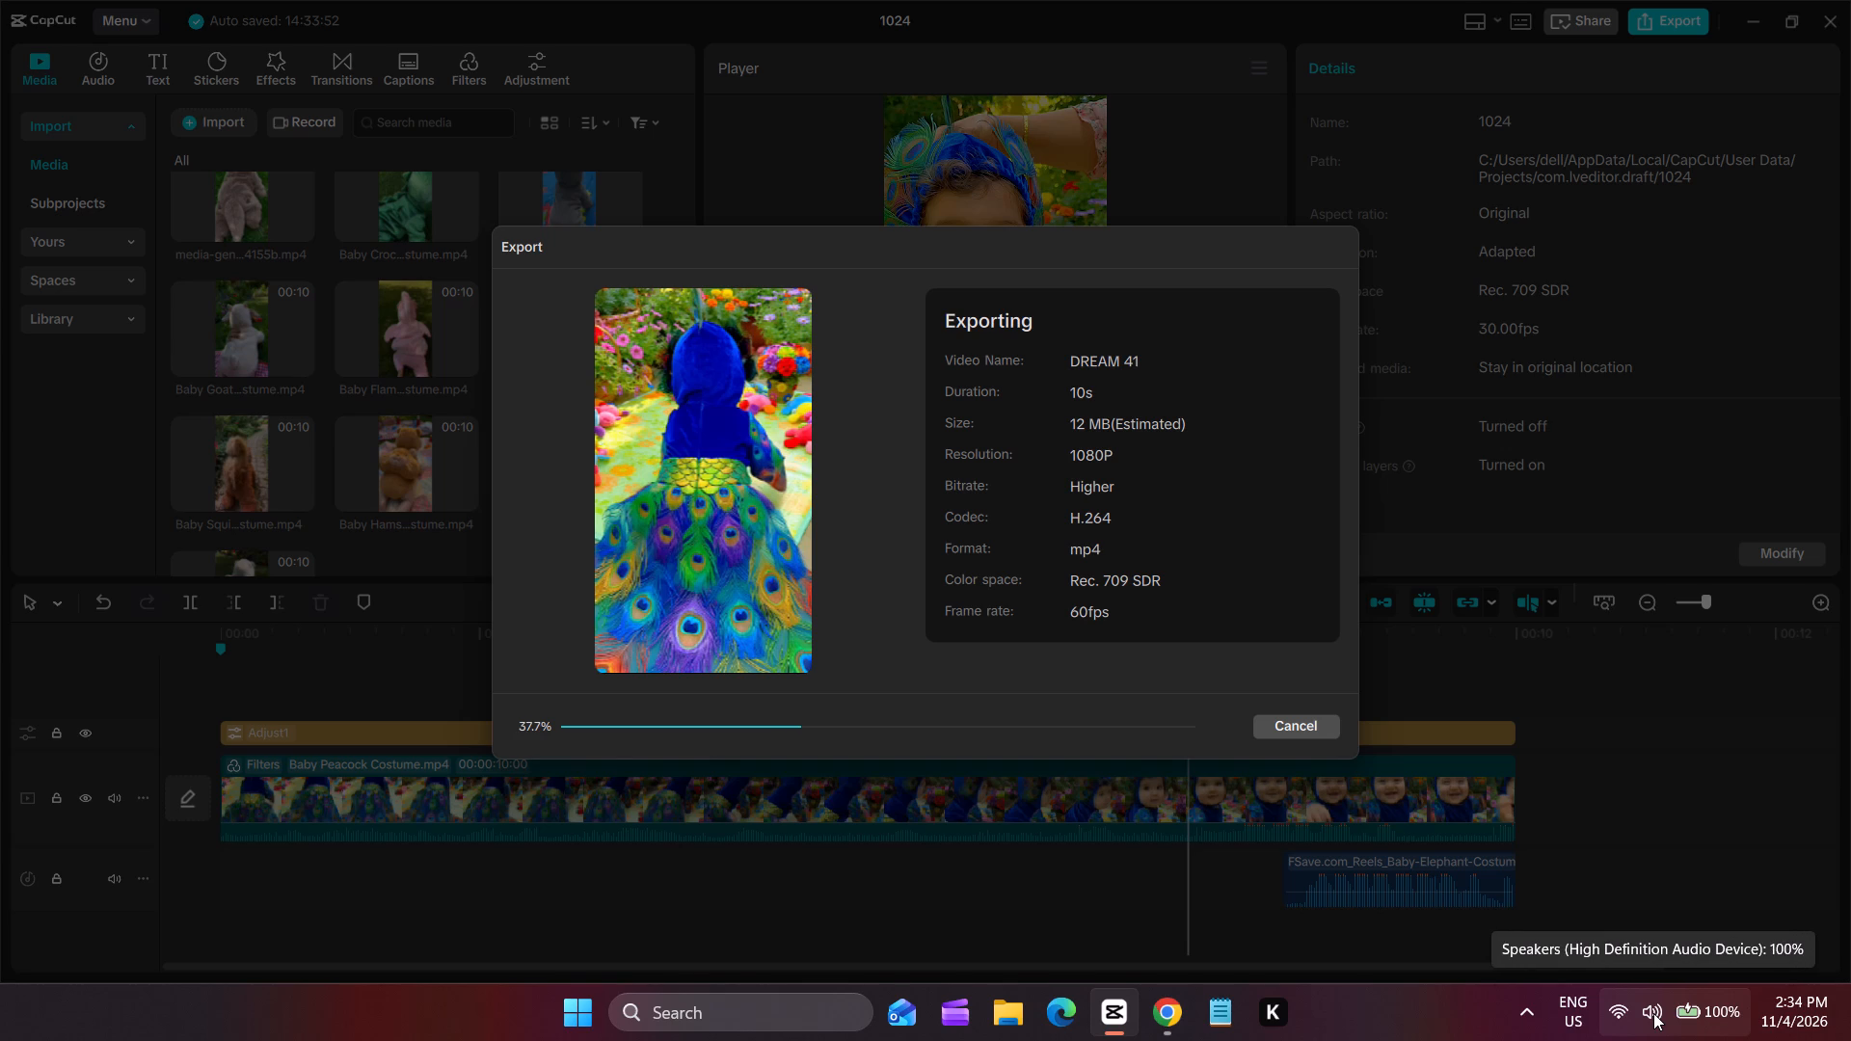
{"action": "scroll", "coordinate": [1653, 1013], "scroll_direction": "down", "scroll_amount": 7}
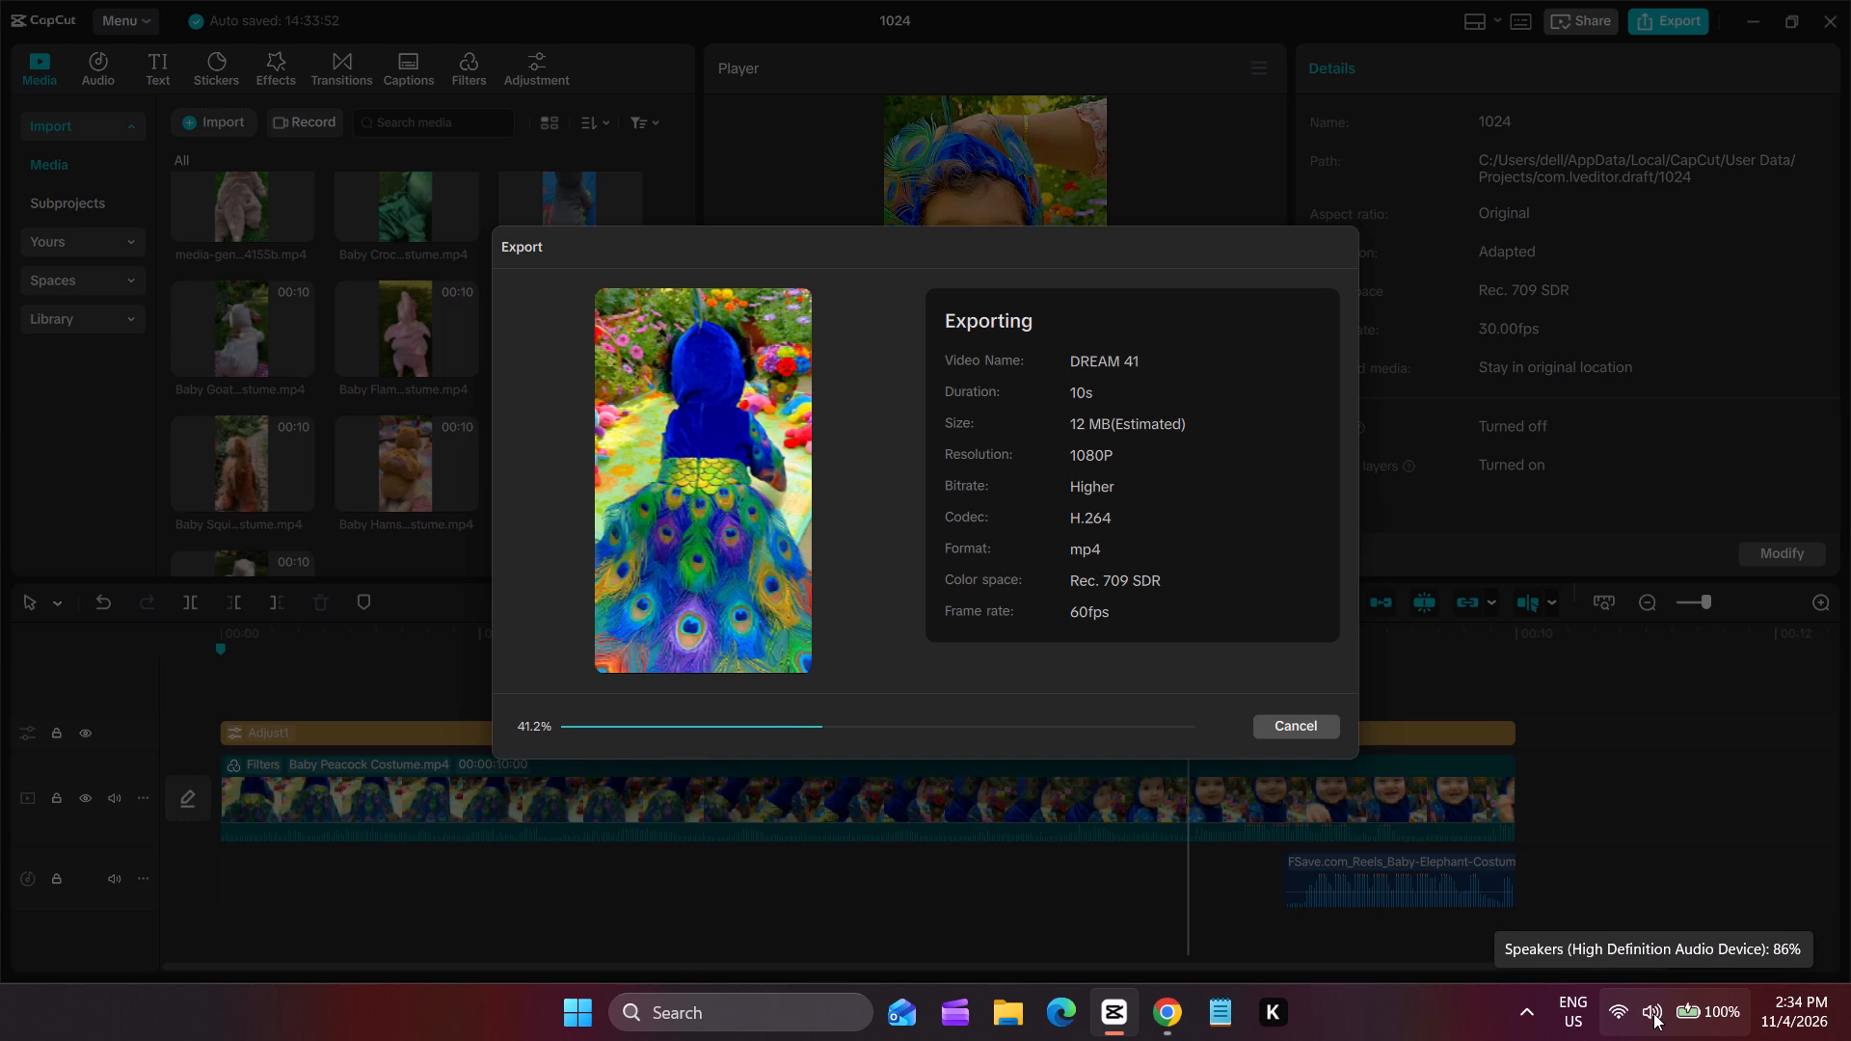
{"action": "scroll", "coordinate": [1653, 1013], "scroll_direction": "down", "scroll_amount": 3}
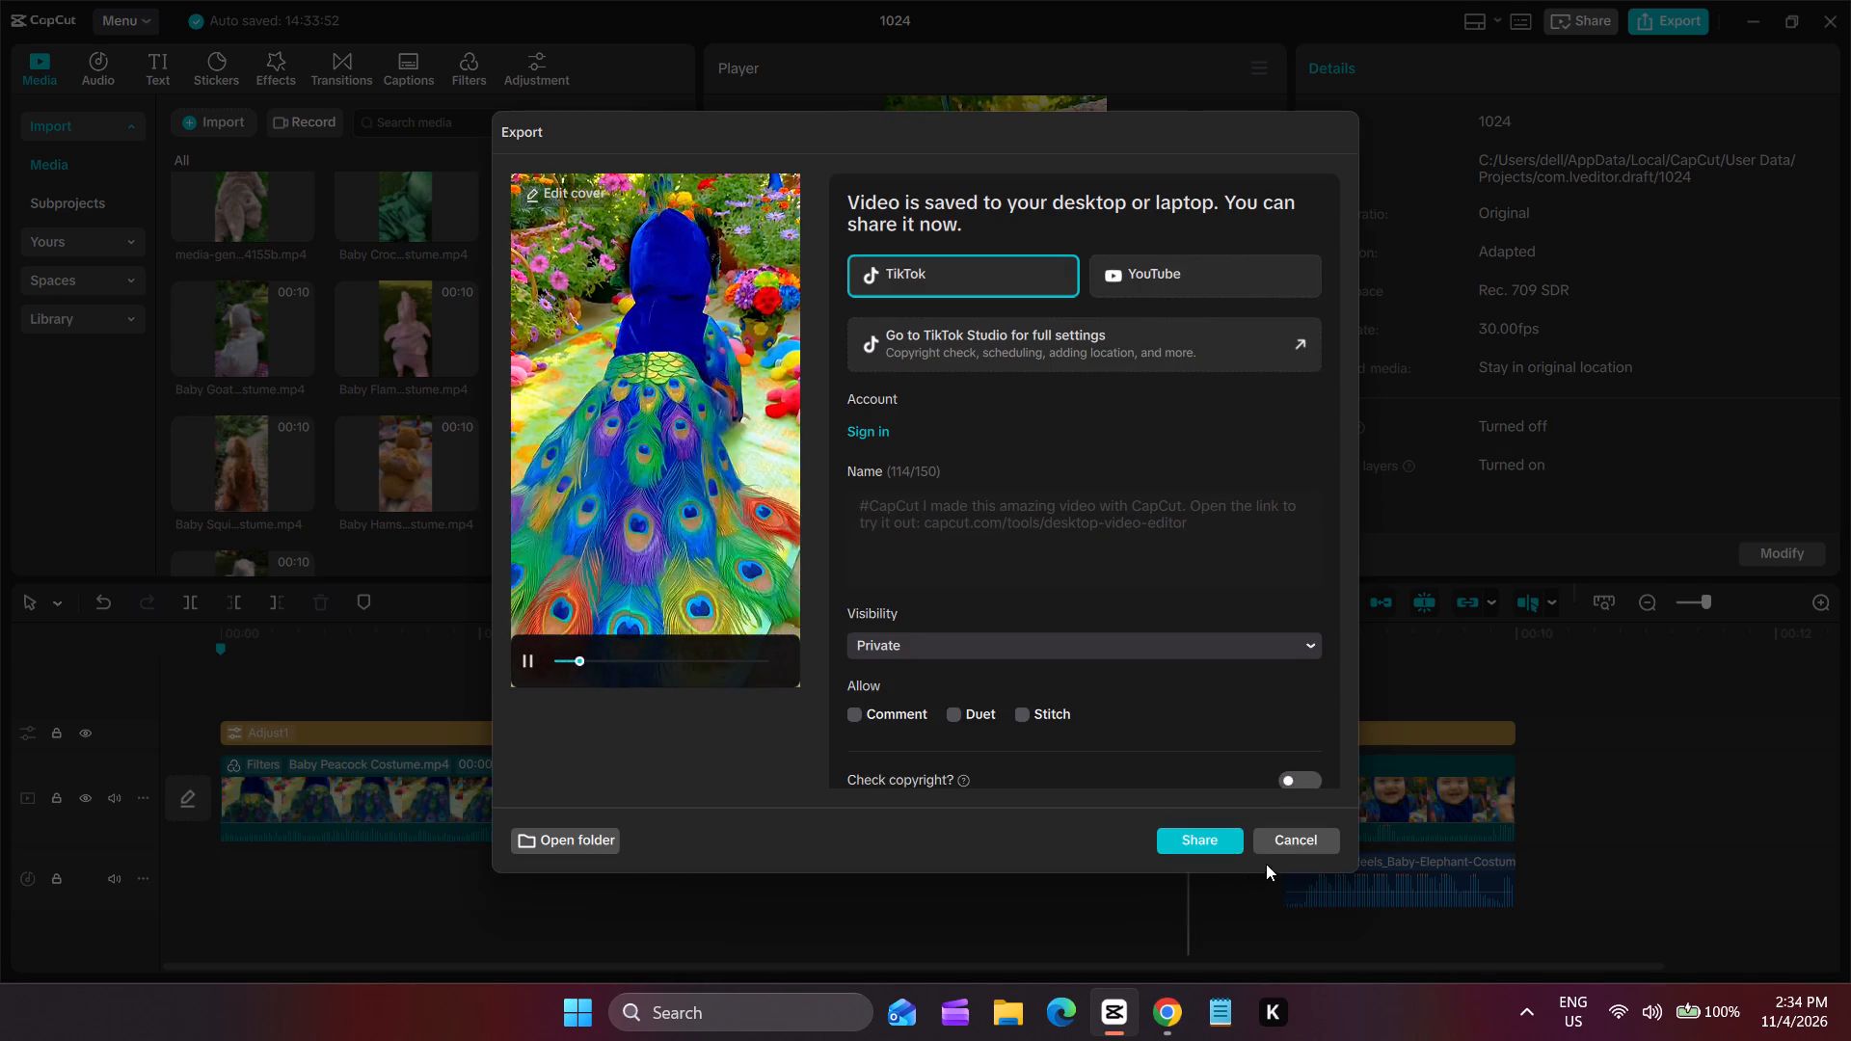
Close the export dialog once the DREAM 41 export is finished.
{"action": "left_click", "coordinate": [1269, 851]}
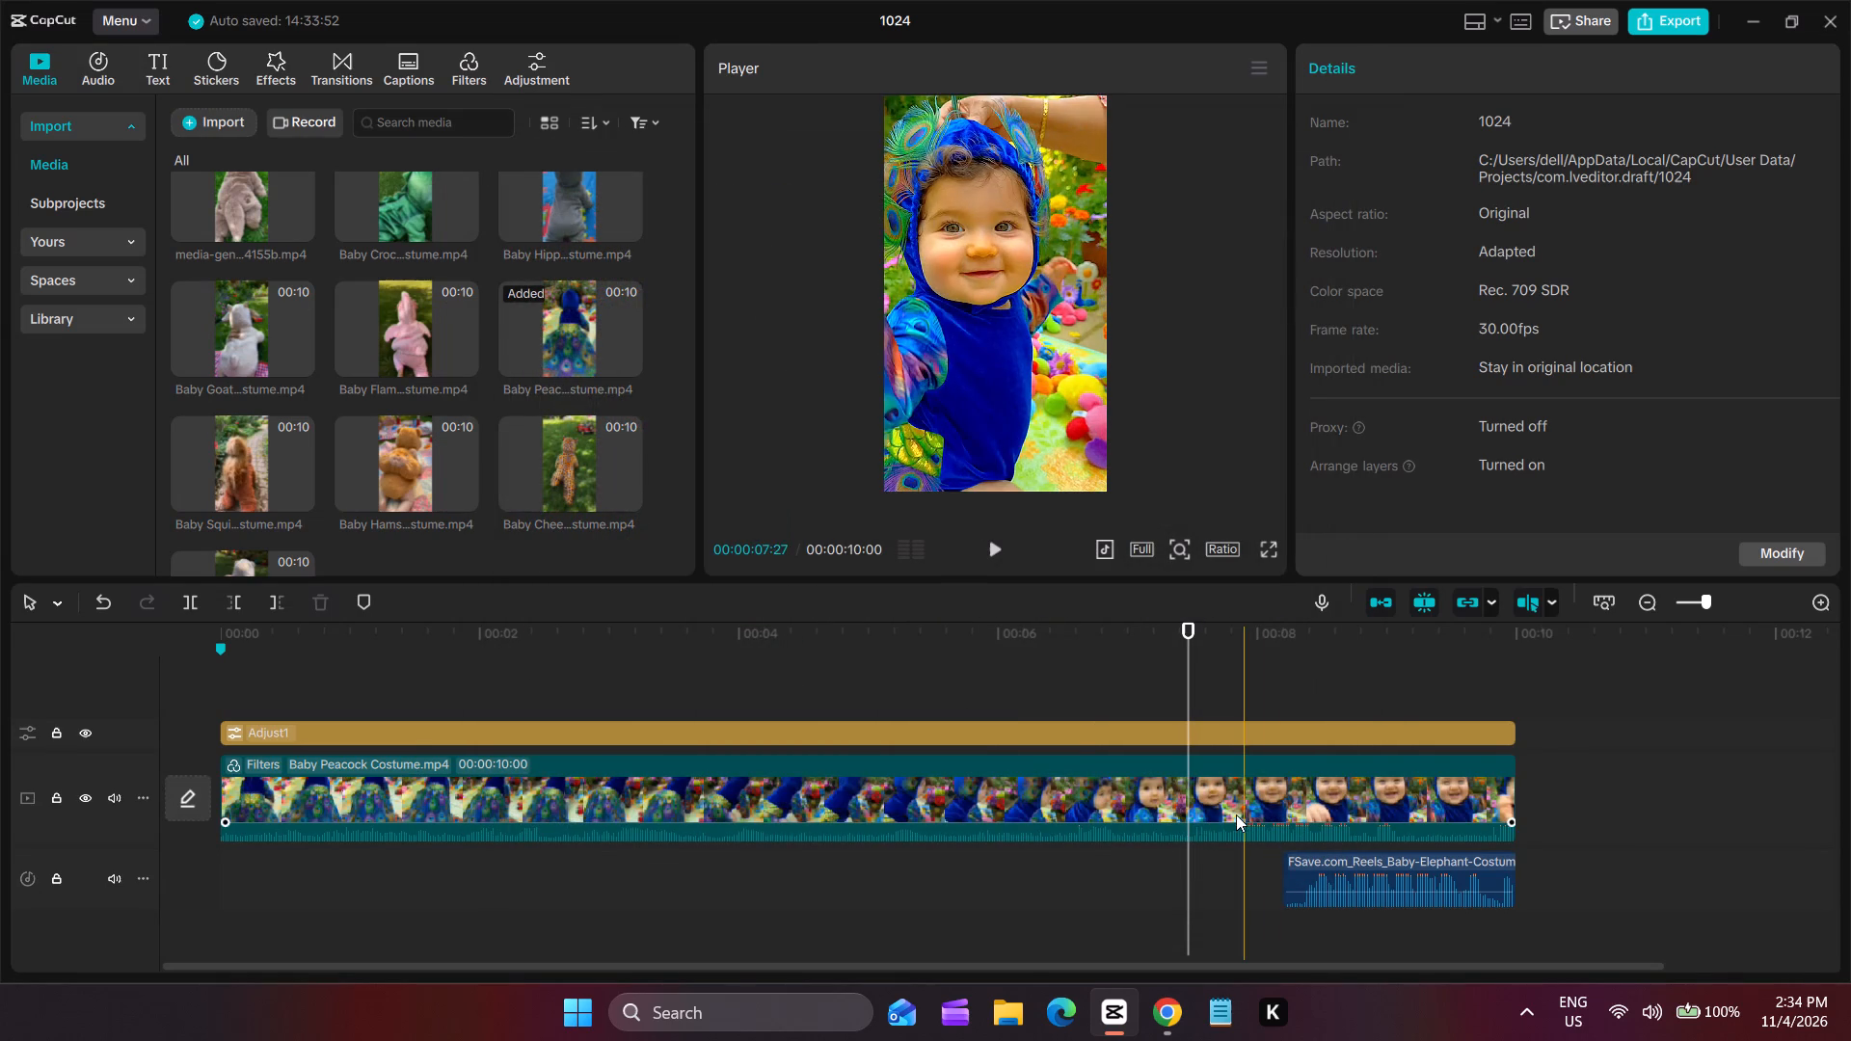
Replace the peacock clip on the timeline with the Baby Squirrel Costume video, keeping the original video effect.
{"action": "left_click_drag", "start_coordinate": [203, 488], "coordinate": [356, 668]}
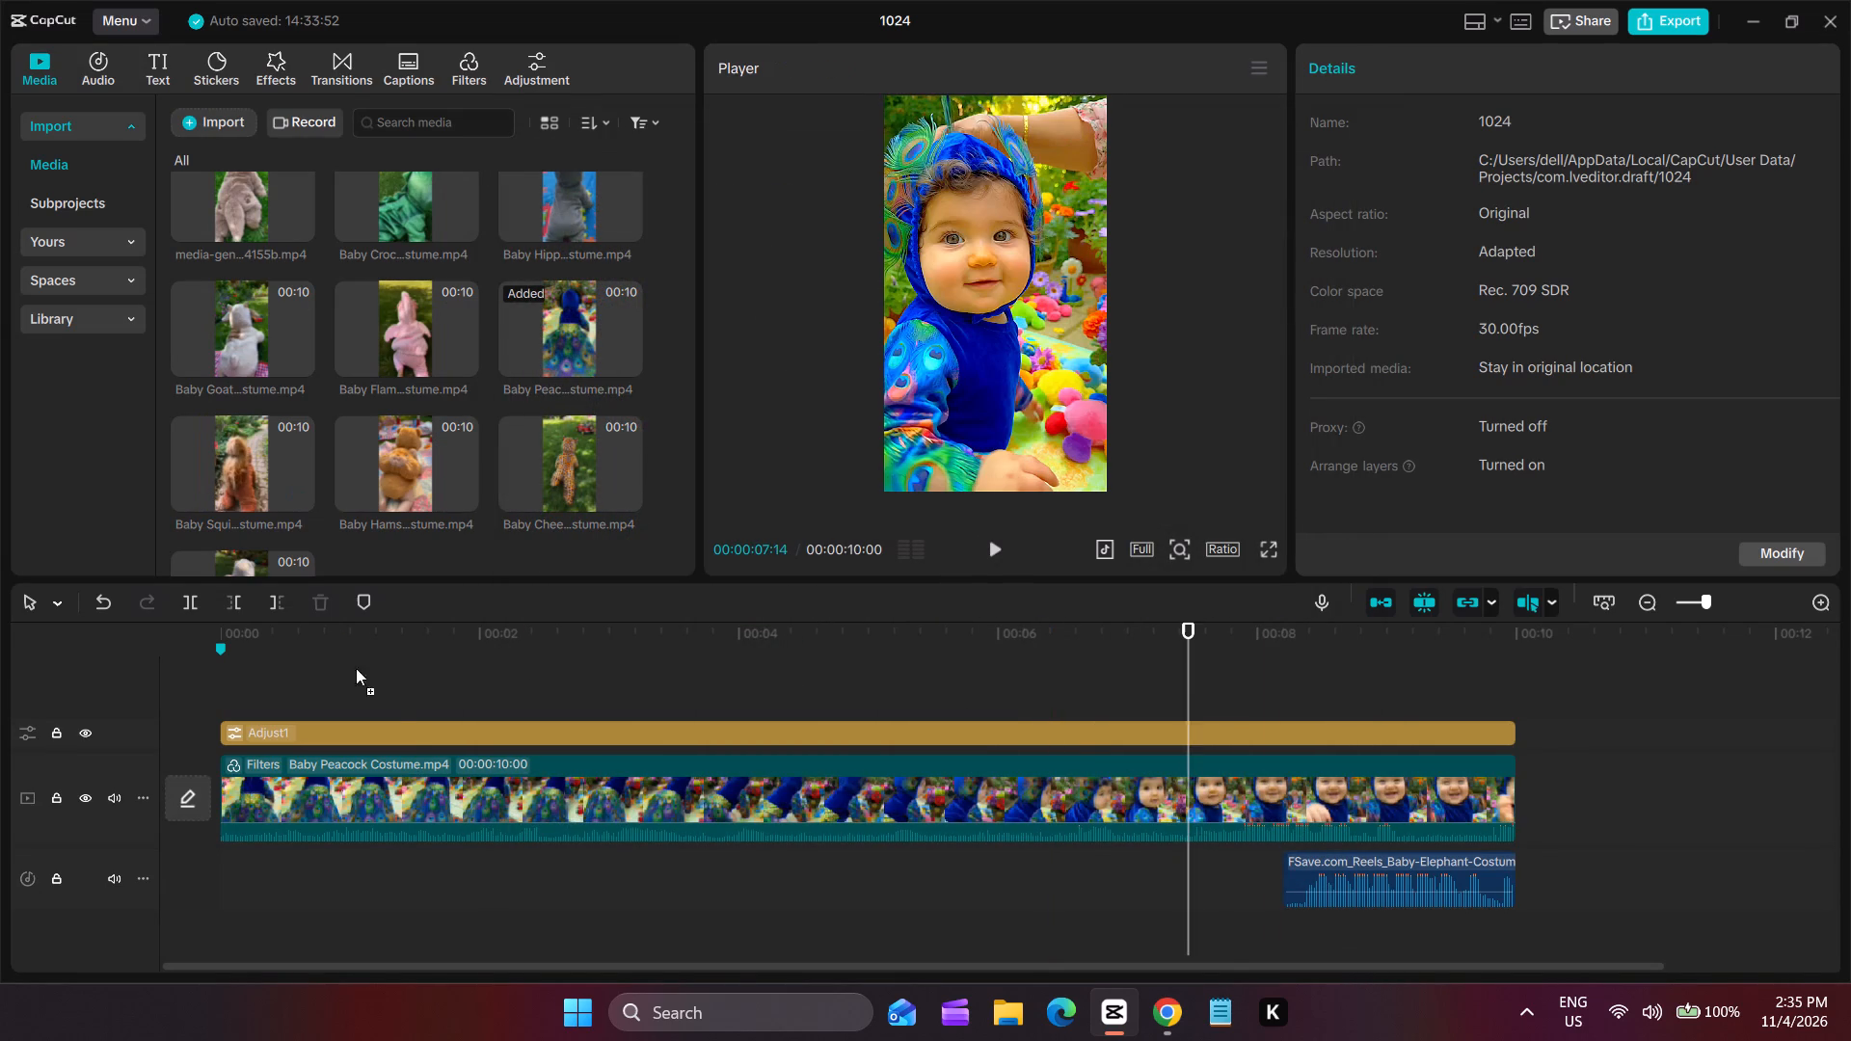
{"action": "left_click_drag", "start_coordinate": [356, 668], "coordinate": [489, 806]}
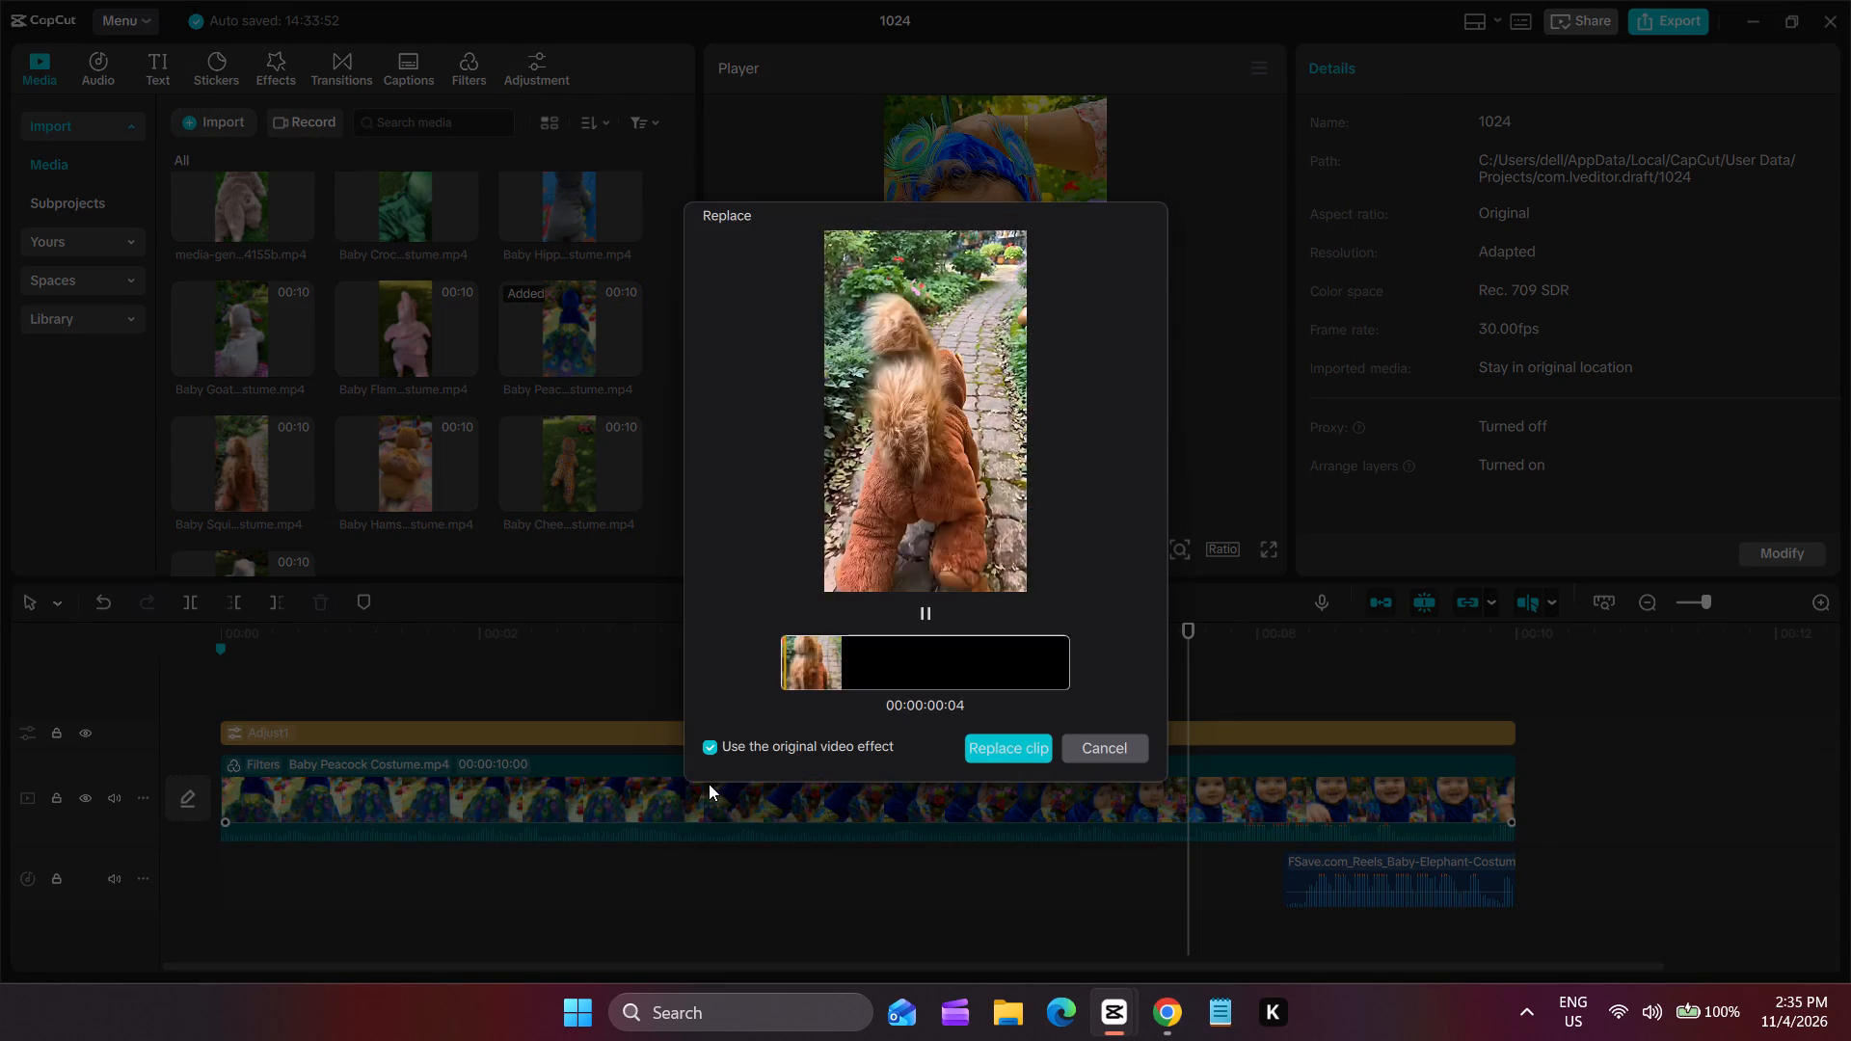
{"action": "left_click", "coordinate": [1014, 747]}
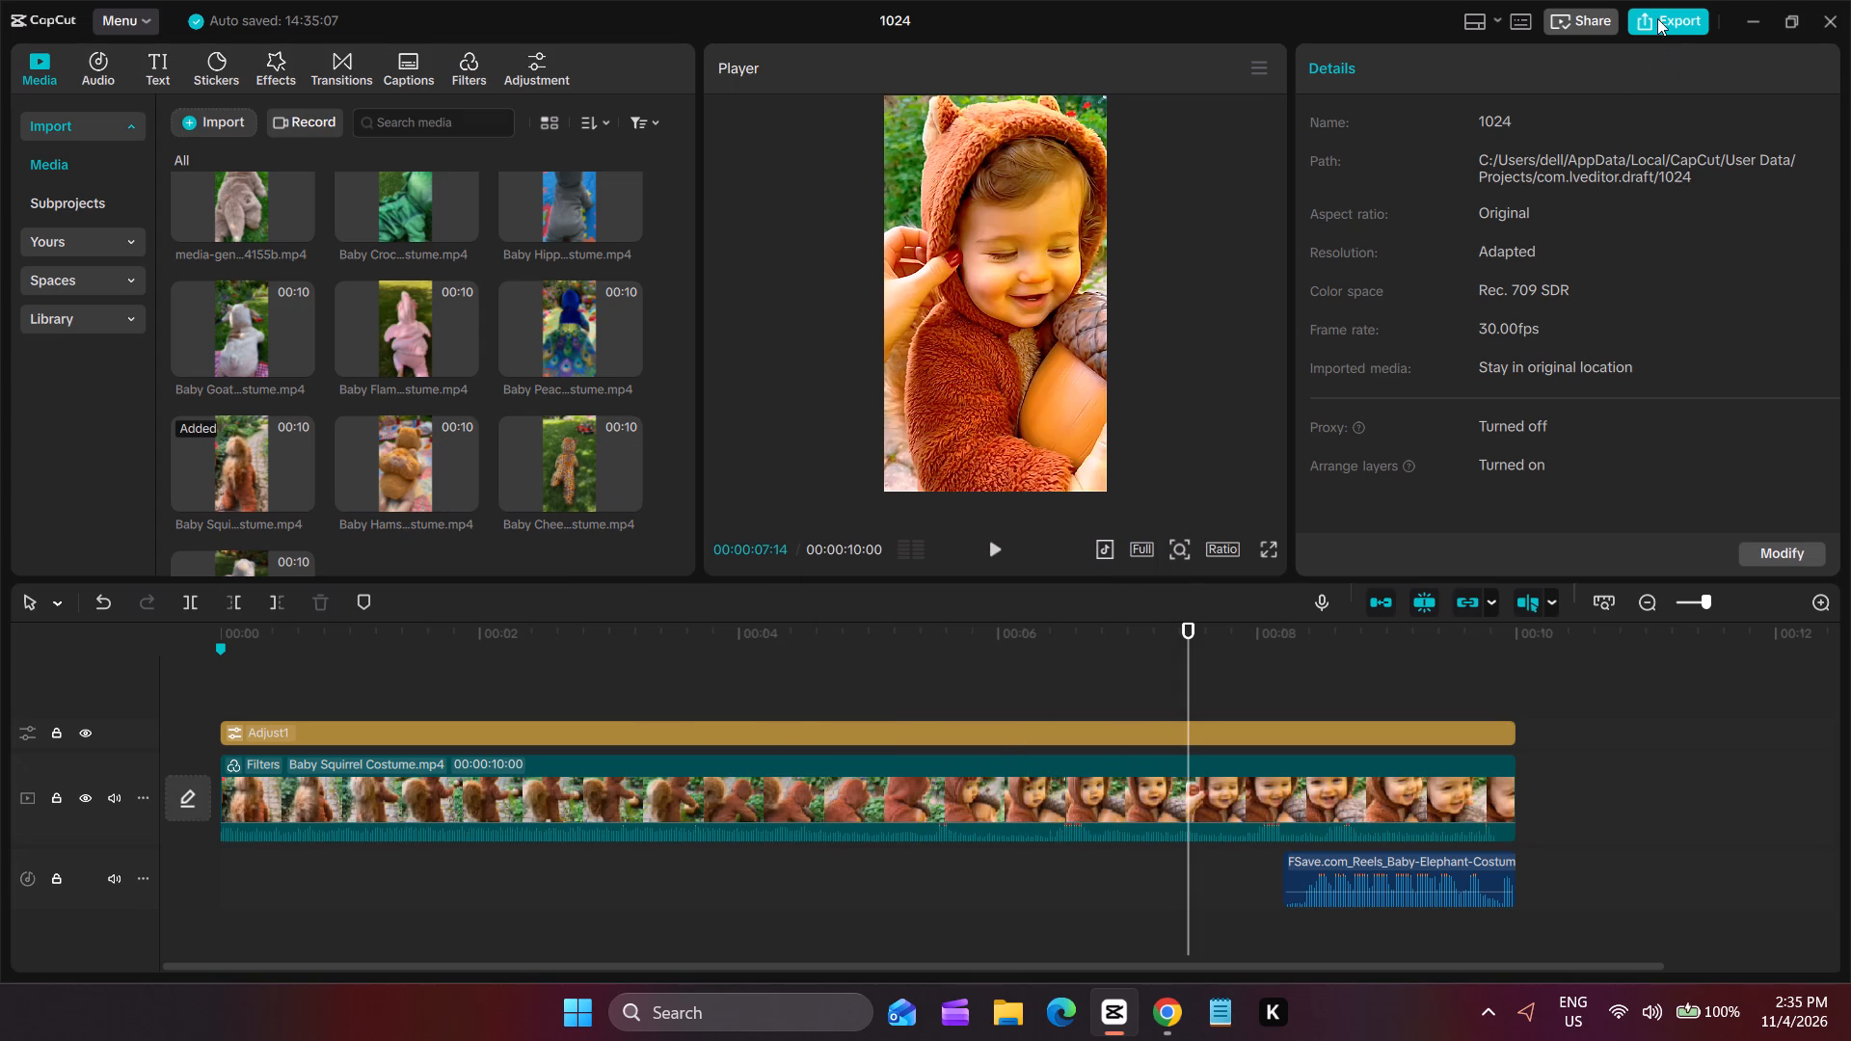
Export the squirrel video to drive F: as DREAM 42 at a frame rate of 60fps and close the finished export.
{"action": "left_click", "coordinate": [1657, 22]}
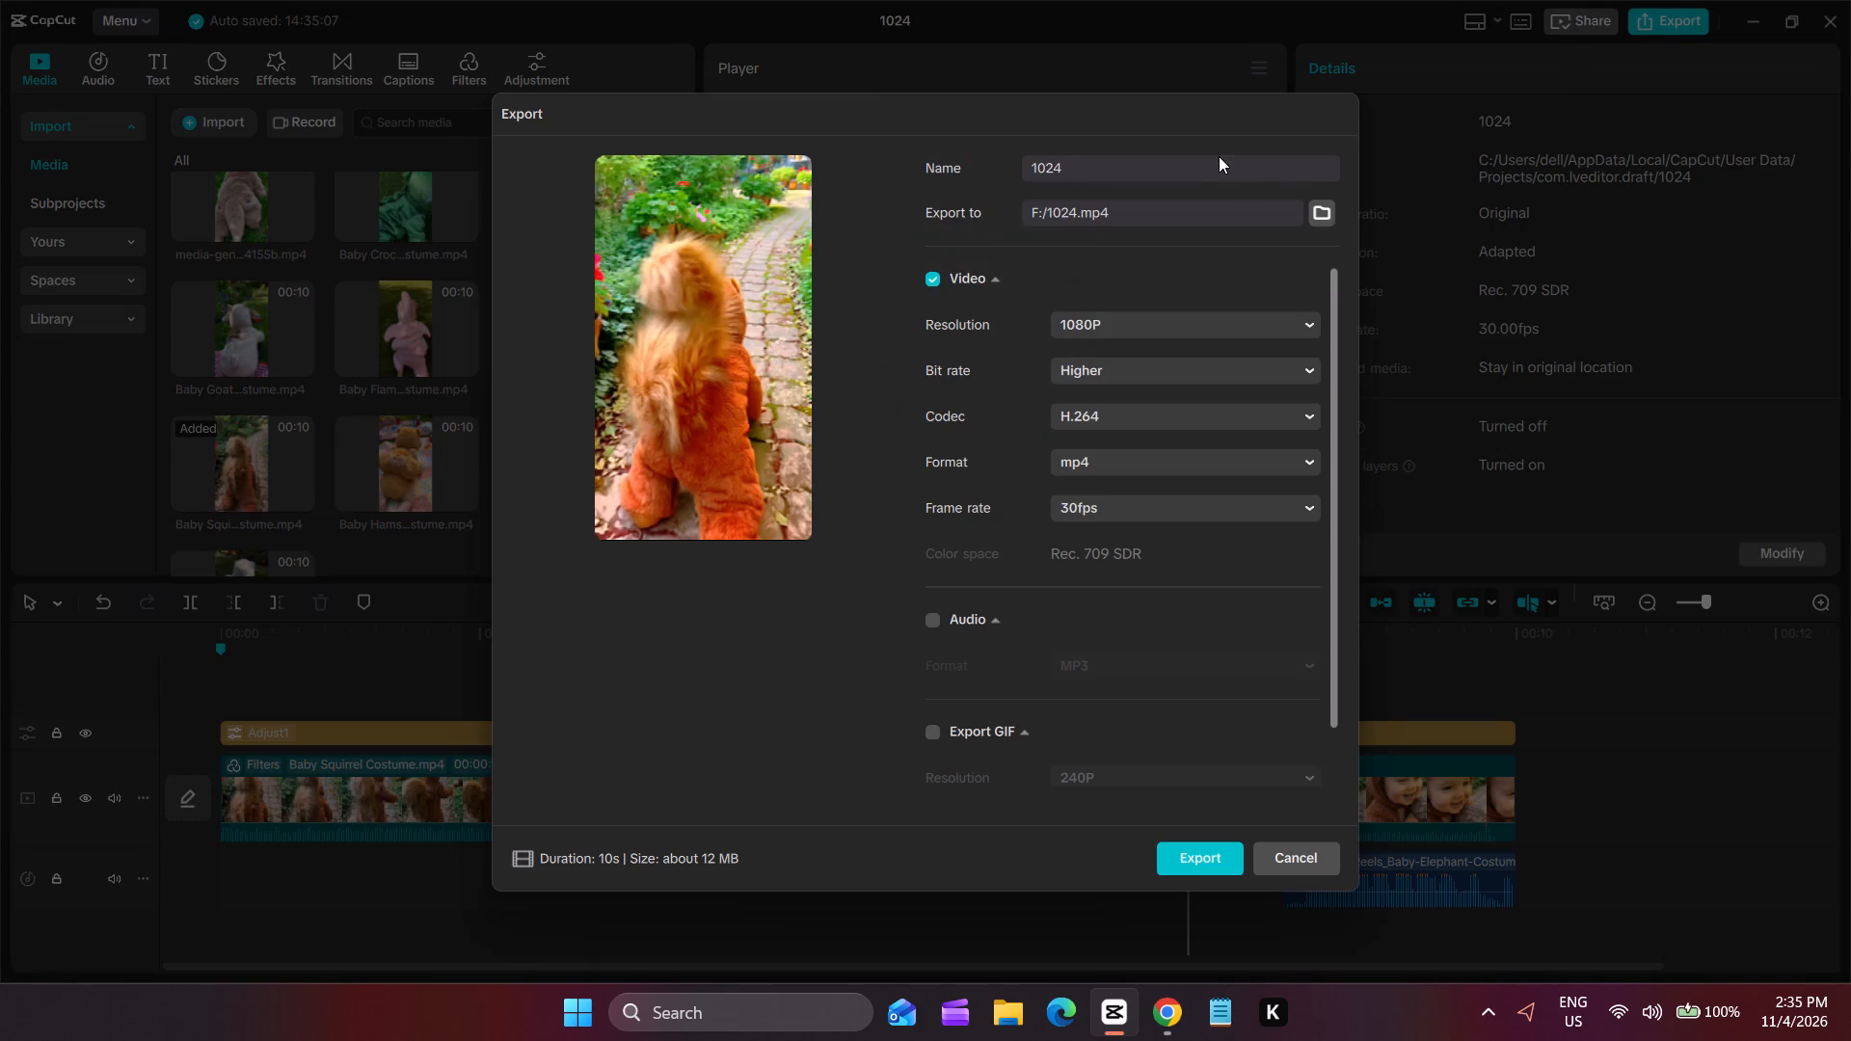
{"action": "double_click", "coordinate": [1215, 165]}
{"action": "key", "text": "ctrl+v"}
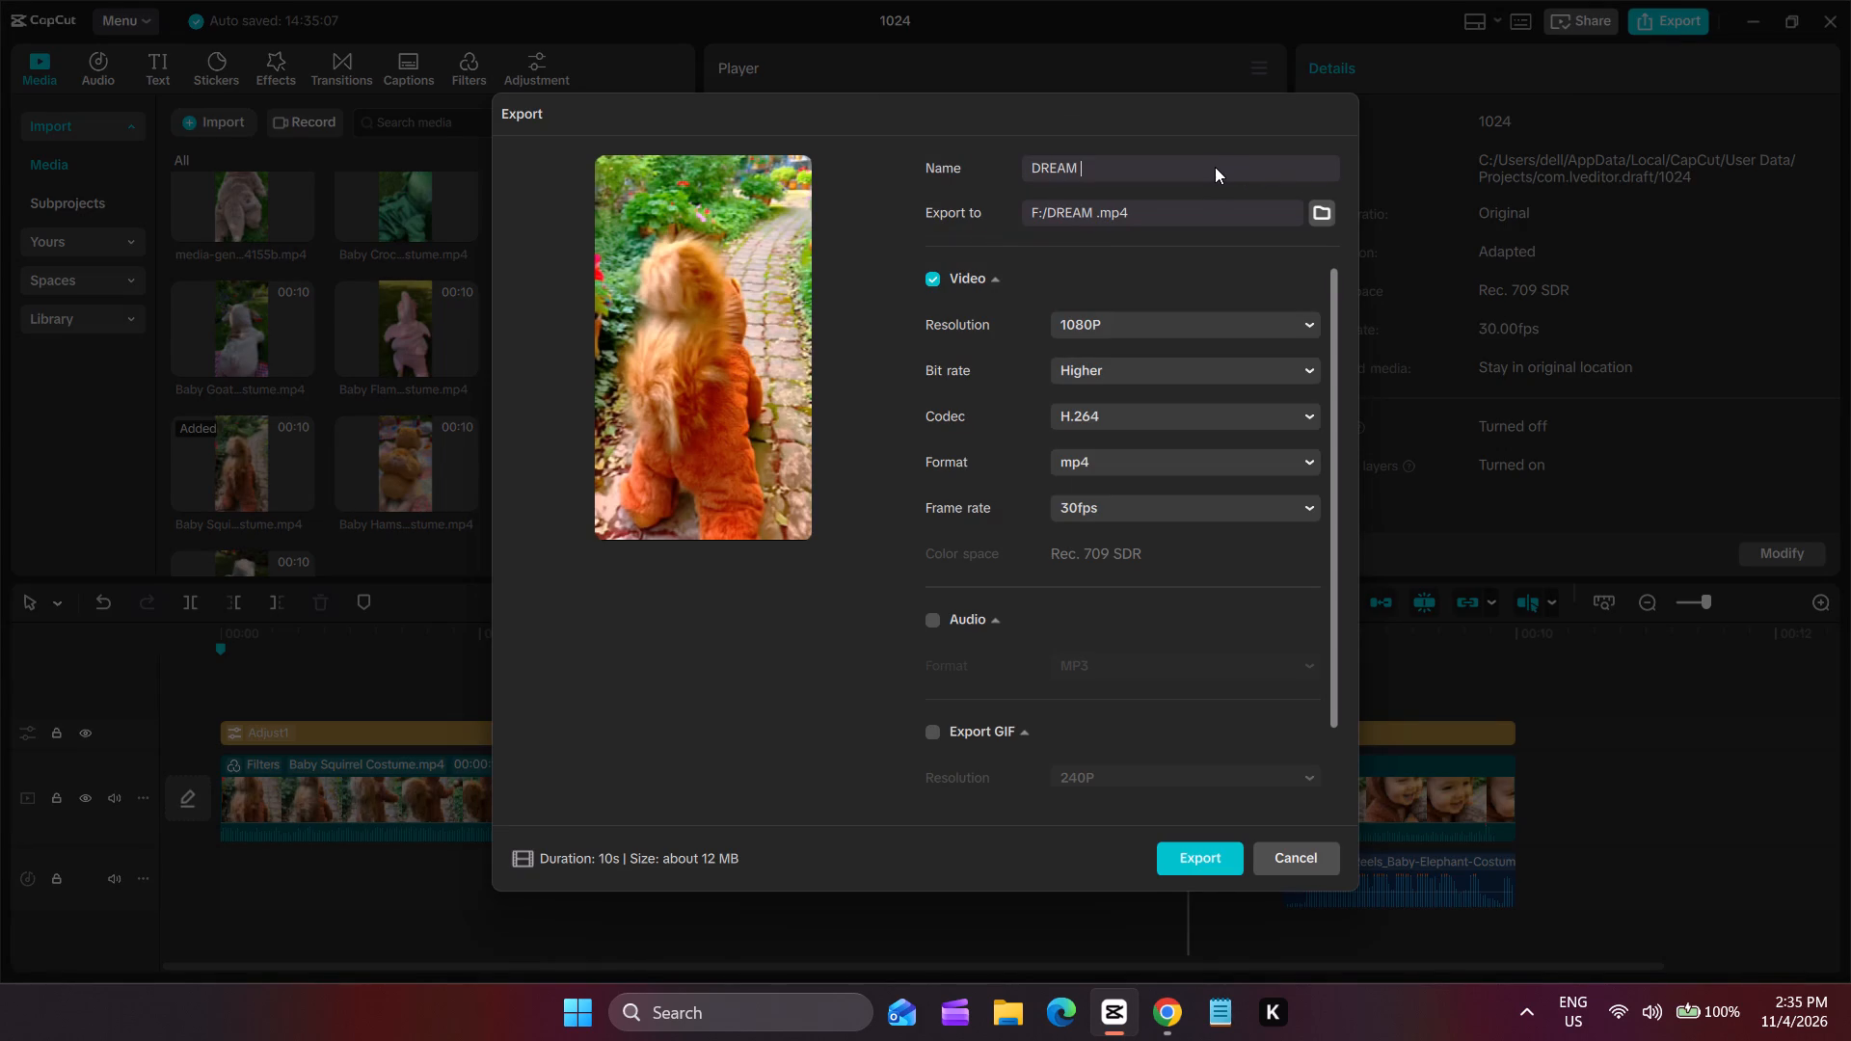
{"action": "key", "text": "2"}
{"action": "key", "text": "BackSpace"}
{"action": "type", "text": "42"}
{"action": "left_click", "coordinate": [1238, 511]}
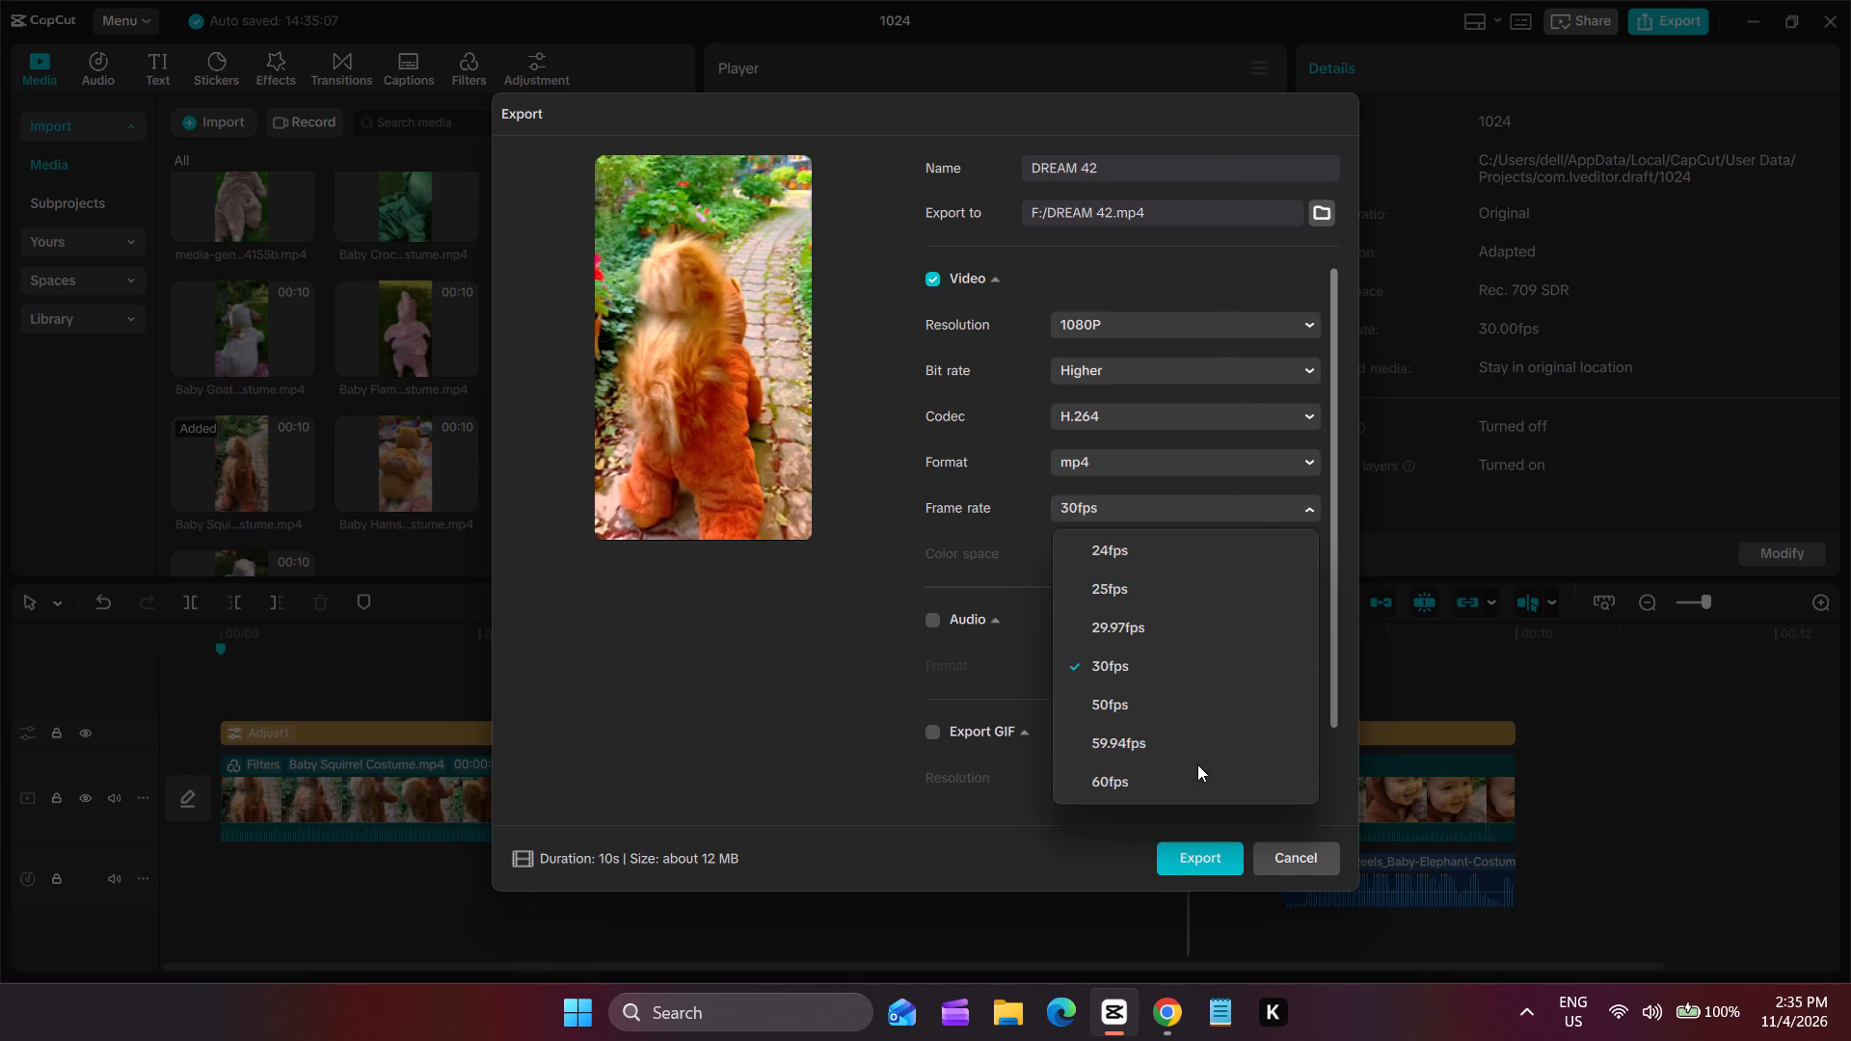
{"action": "left_click", "coordinate": [1196, 783]}
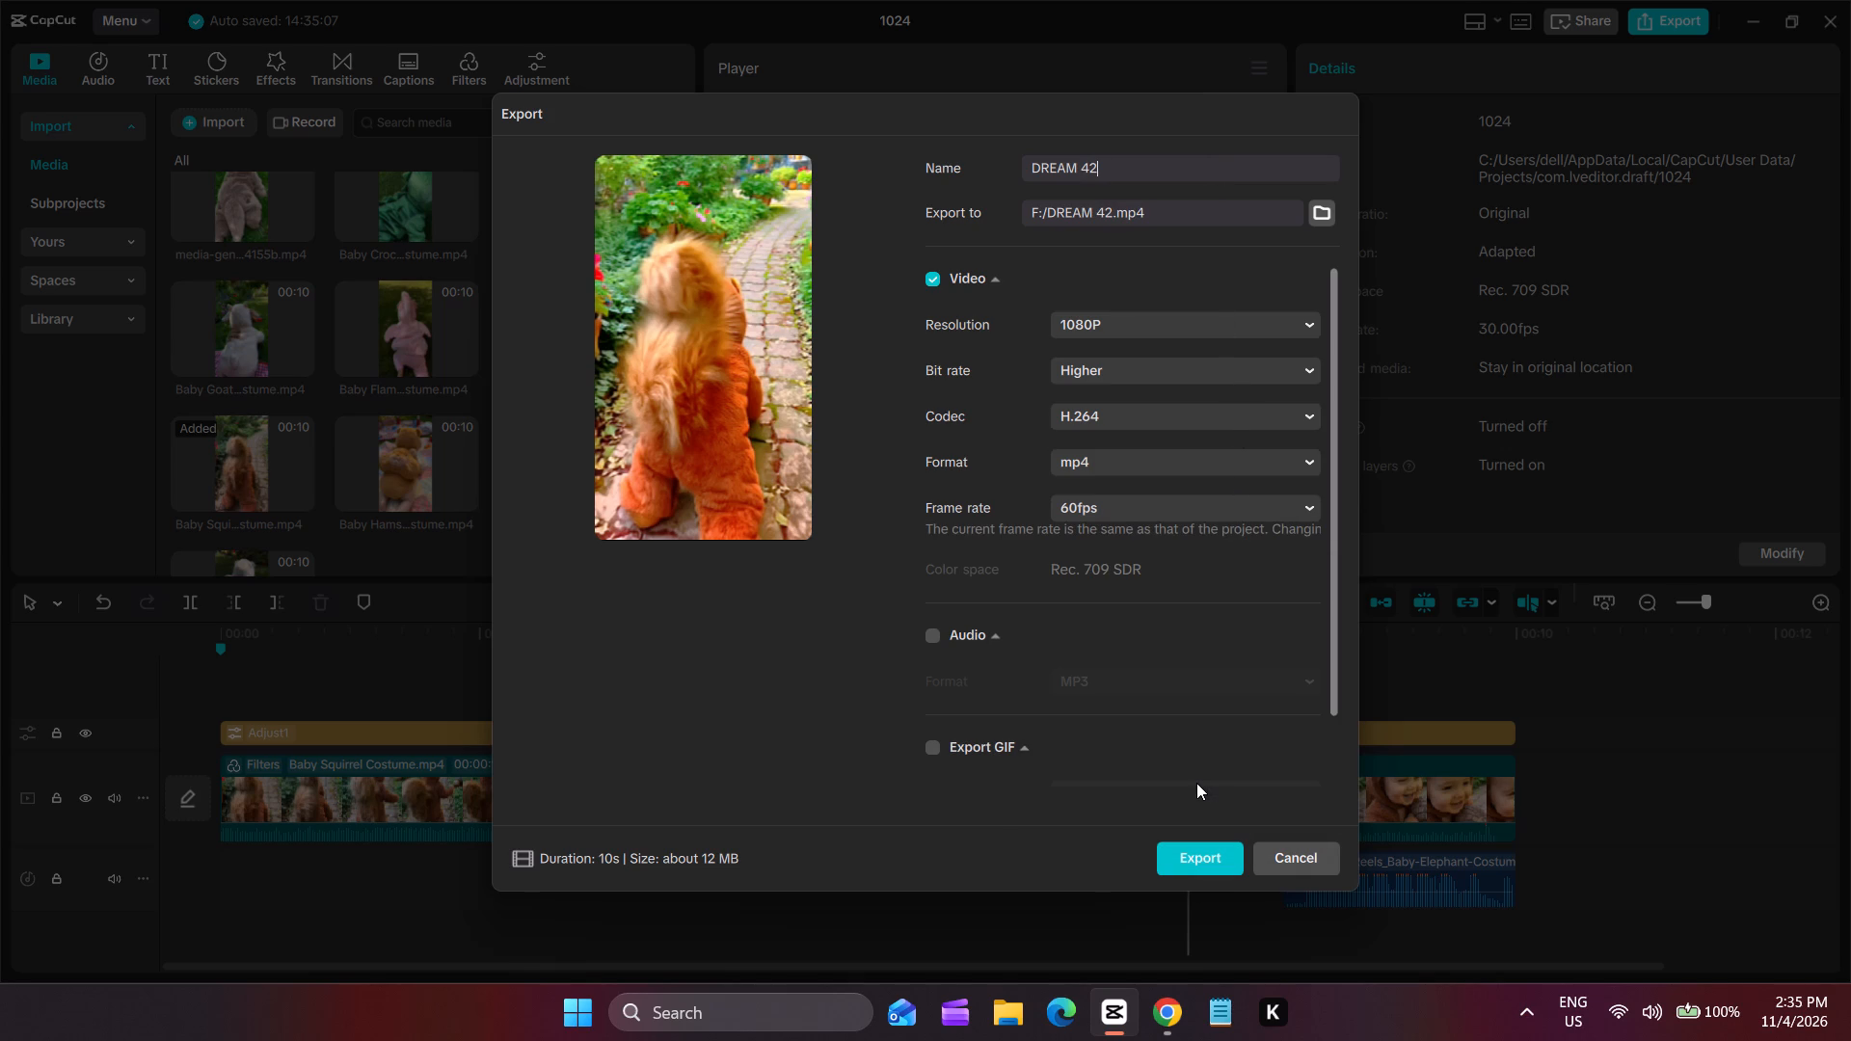
{"action": "key", "text": "Return"}
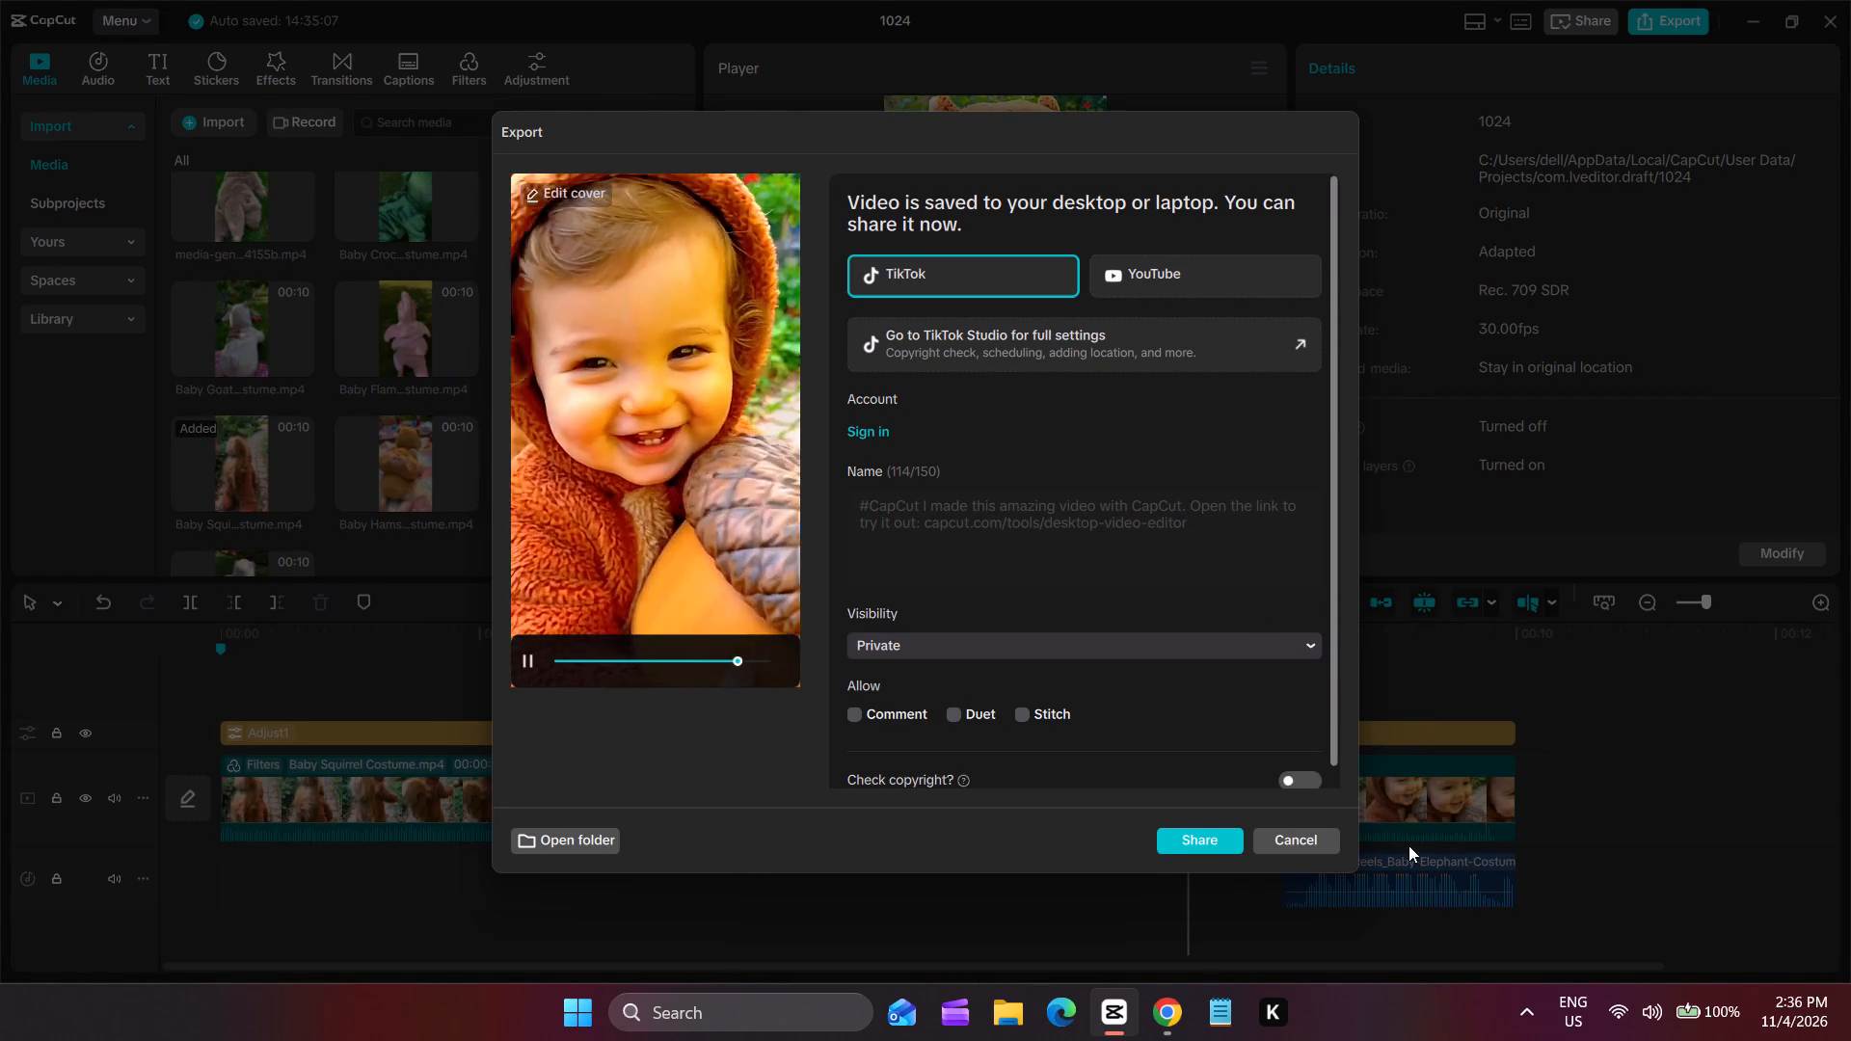
{"action": "left_click", "coordinate": [1295, 837]}
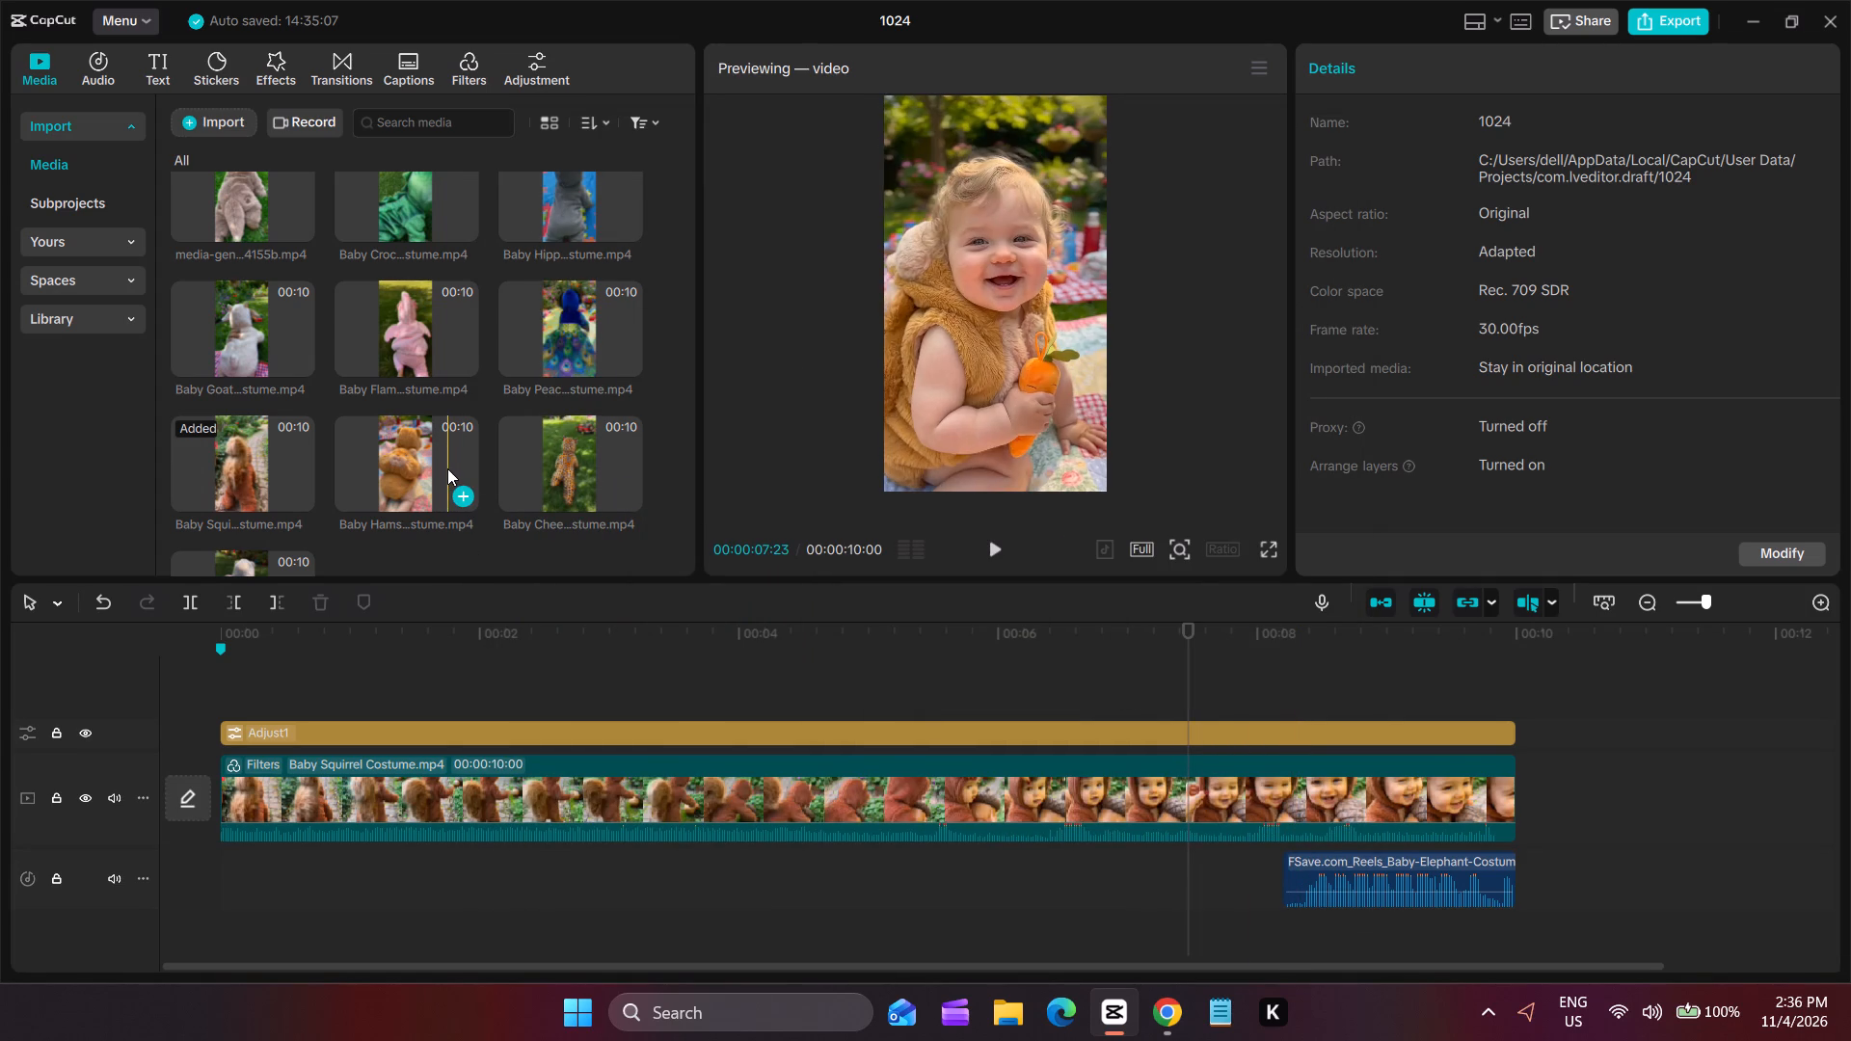
Replace the squirrel clip on the timeline with the Baby Hamster Costume video, keeping the original video effect.
{"action": "left_click_drag", "start_coordinate": [447, 468], "coordinate": [489, 602]}
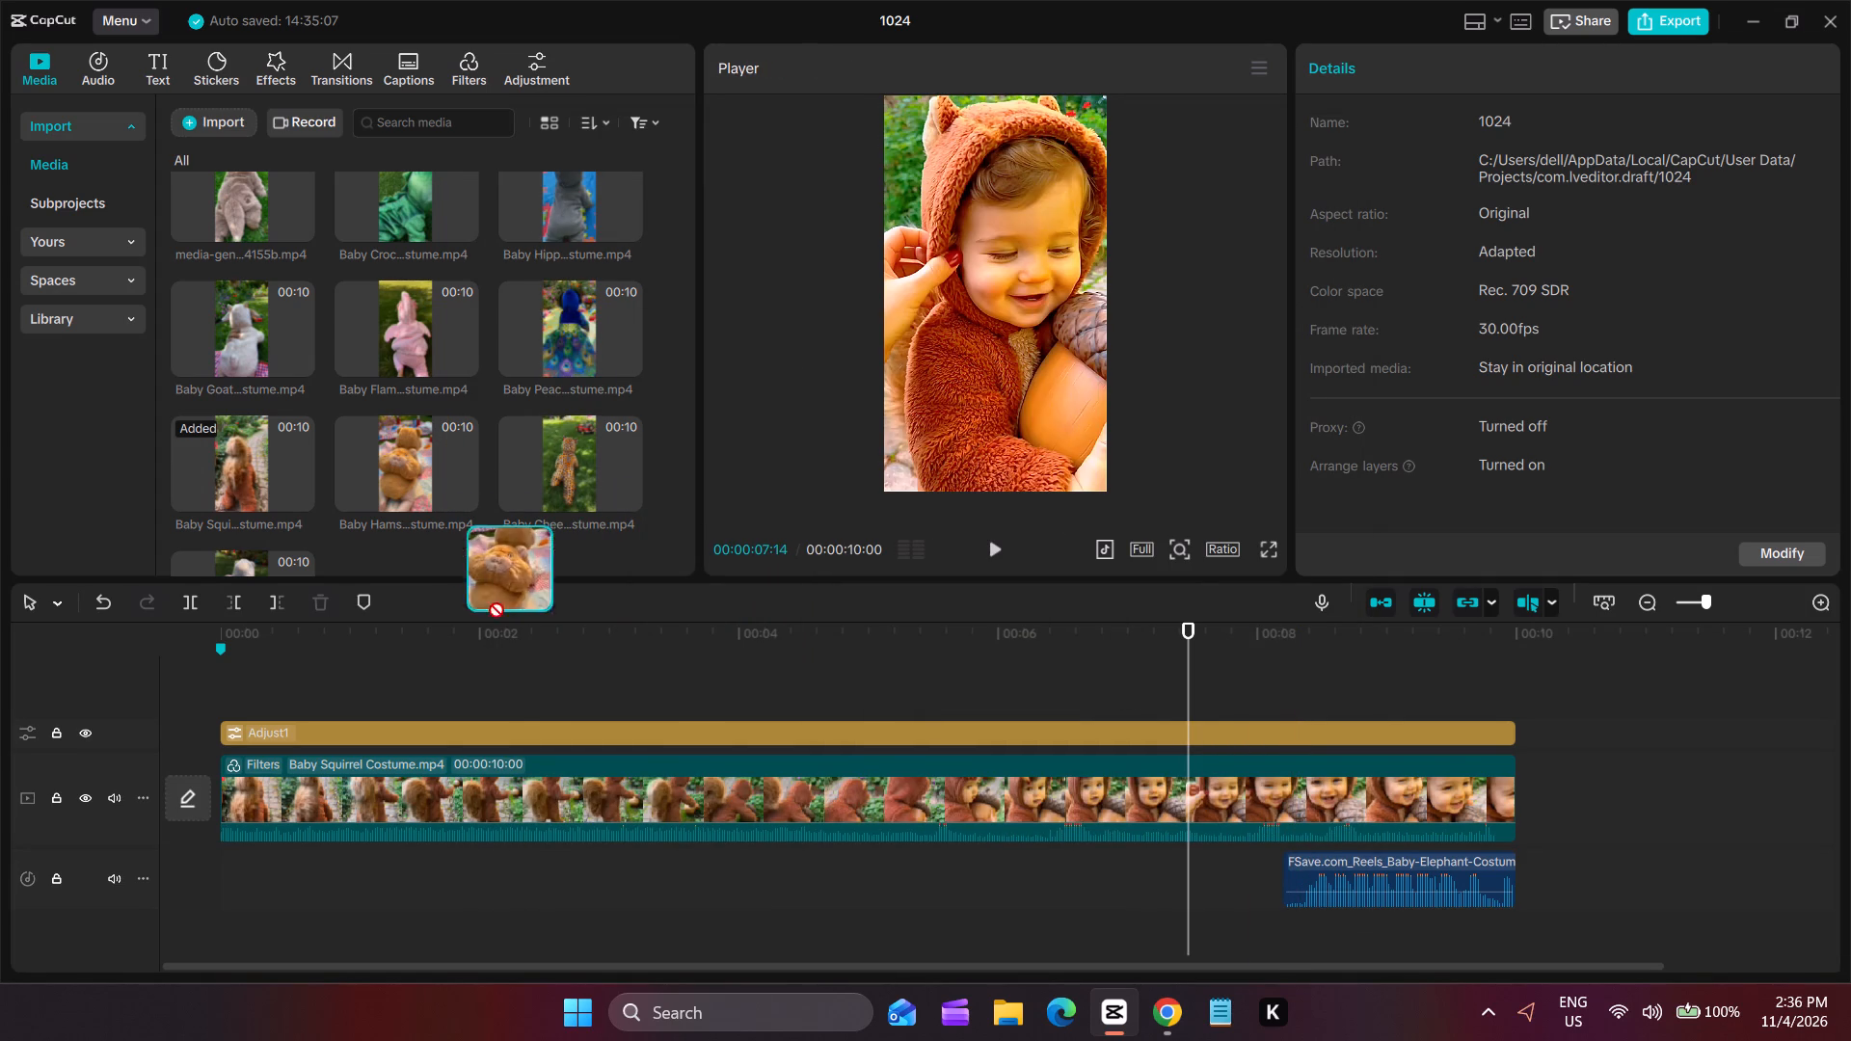
{"action": "left_click_drag", "start_coordinate": [489, 602], "coordinate": [535, 770]}
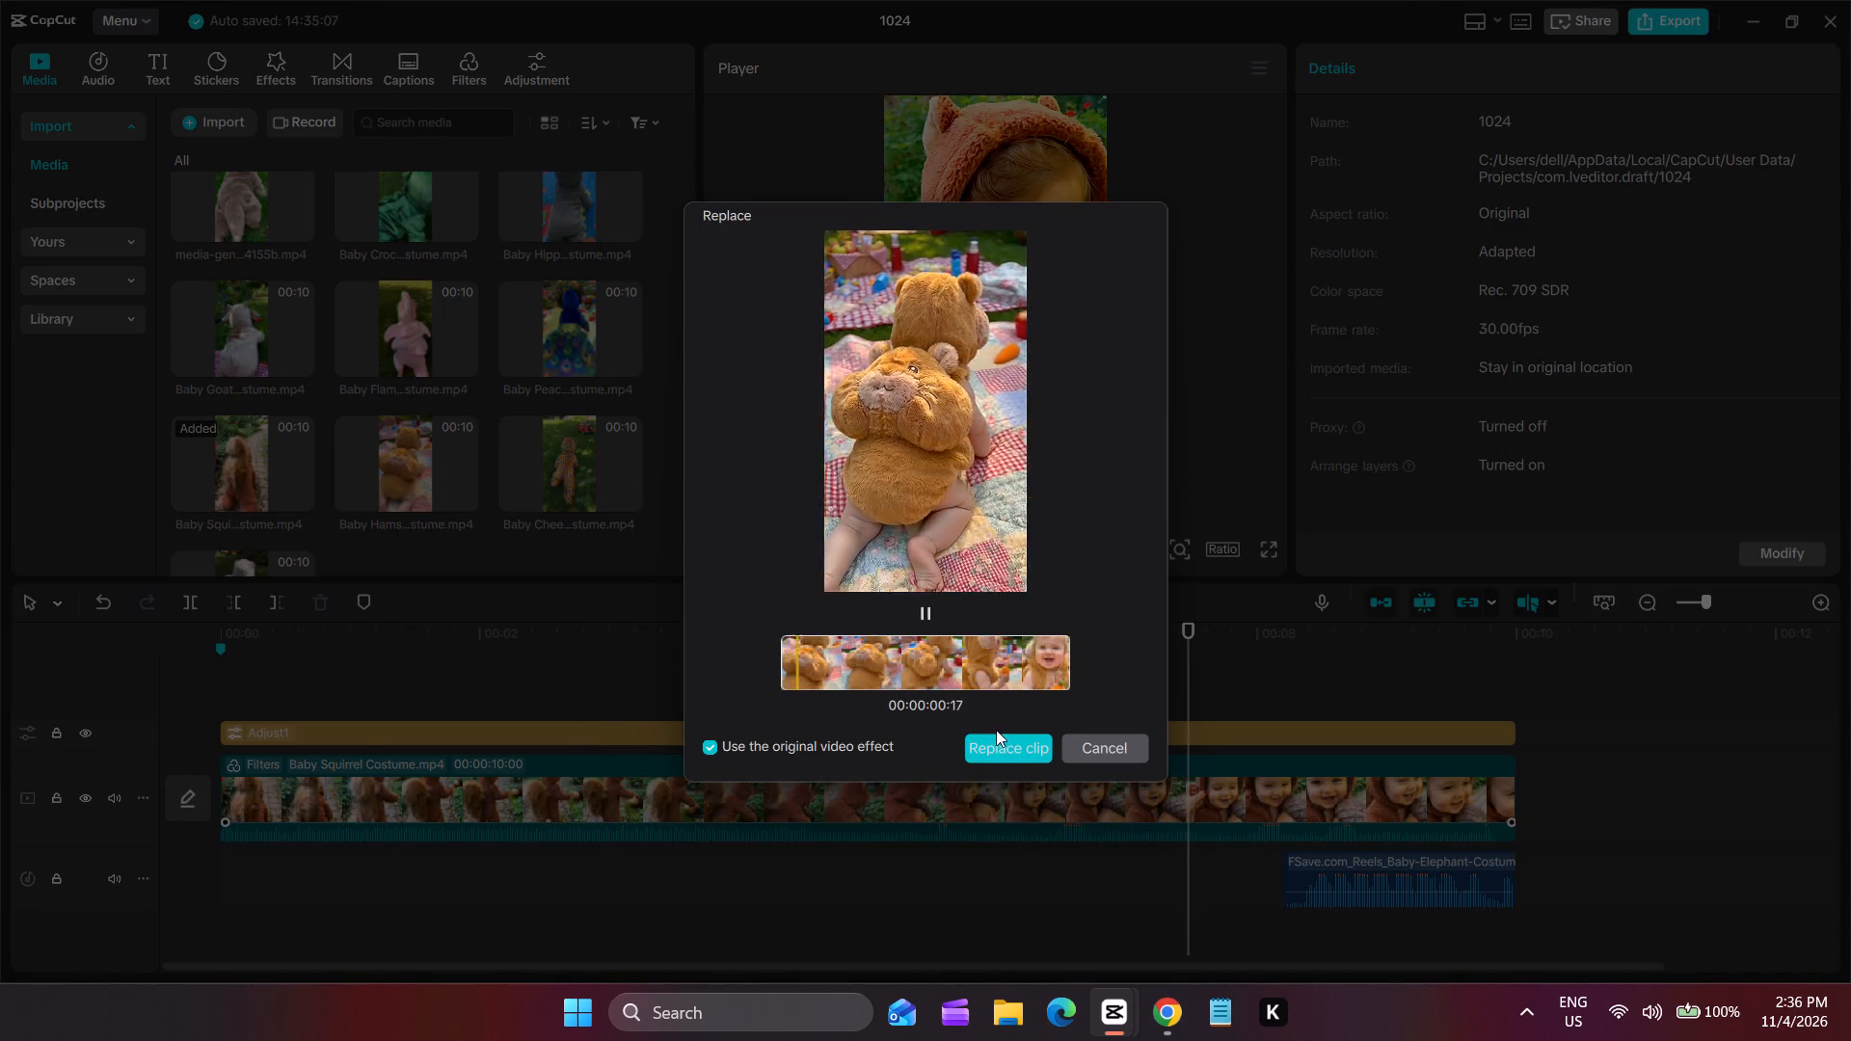
{"action": "left_click", "coordinate": [999, 752]}
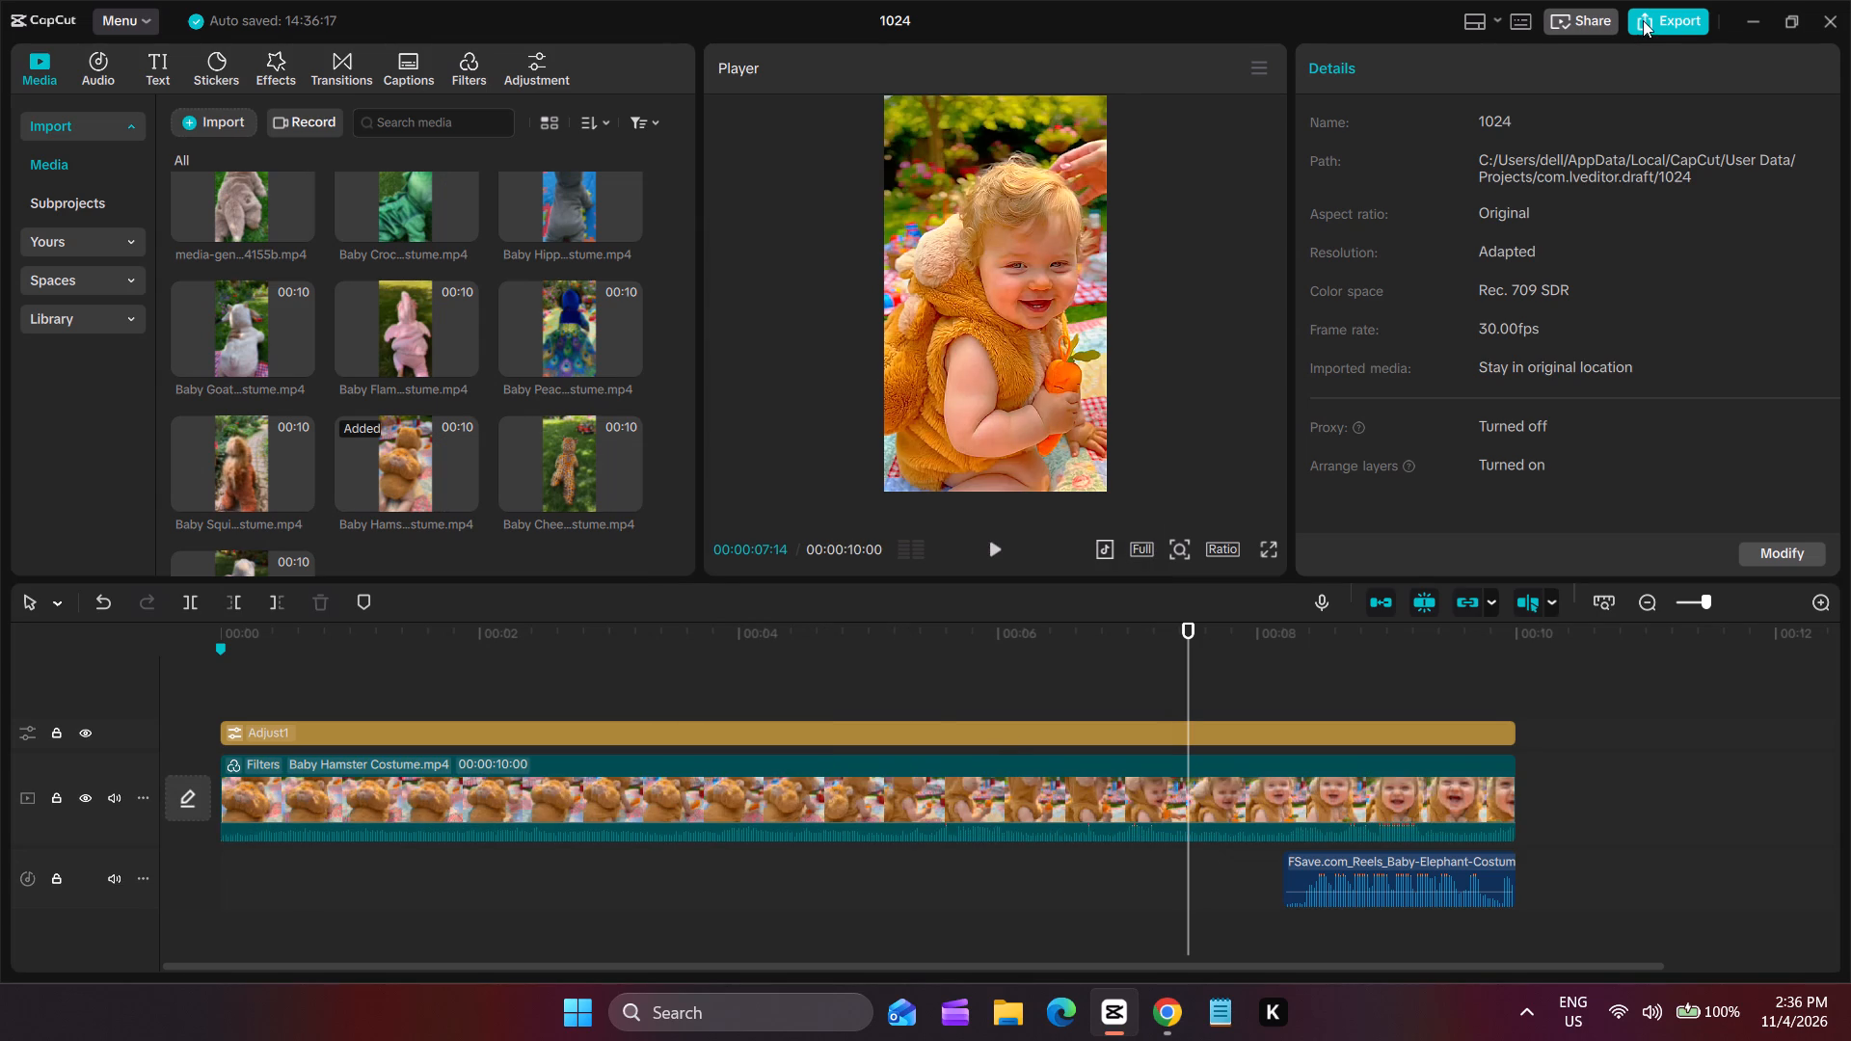
Export the hamster video to drive F: as DREAM 43 at a frame rate of 60fps and close the finished export.
{"action": "left_click", "coordinate": [1643, 20]}
{"action": "double_click", "coordinate": [1206, 168]}
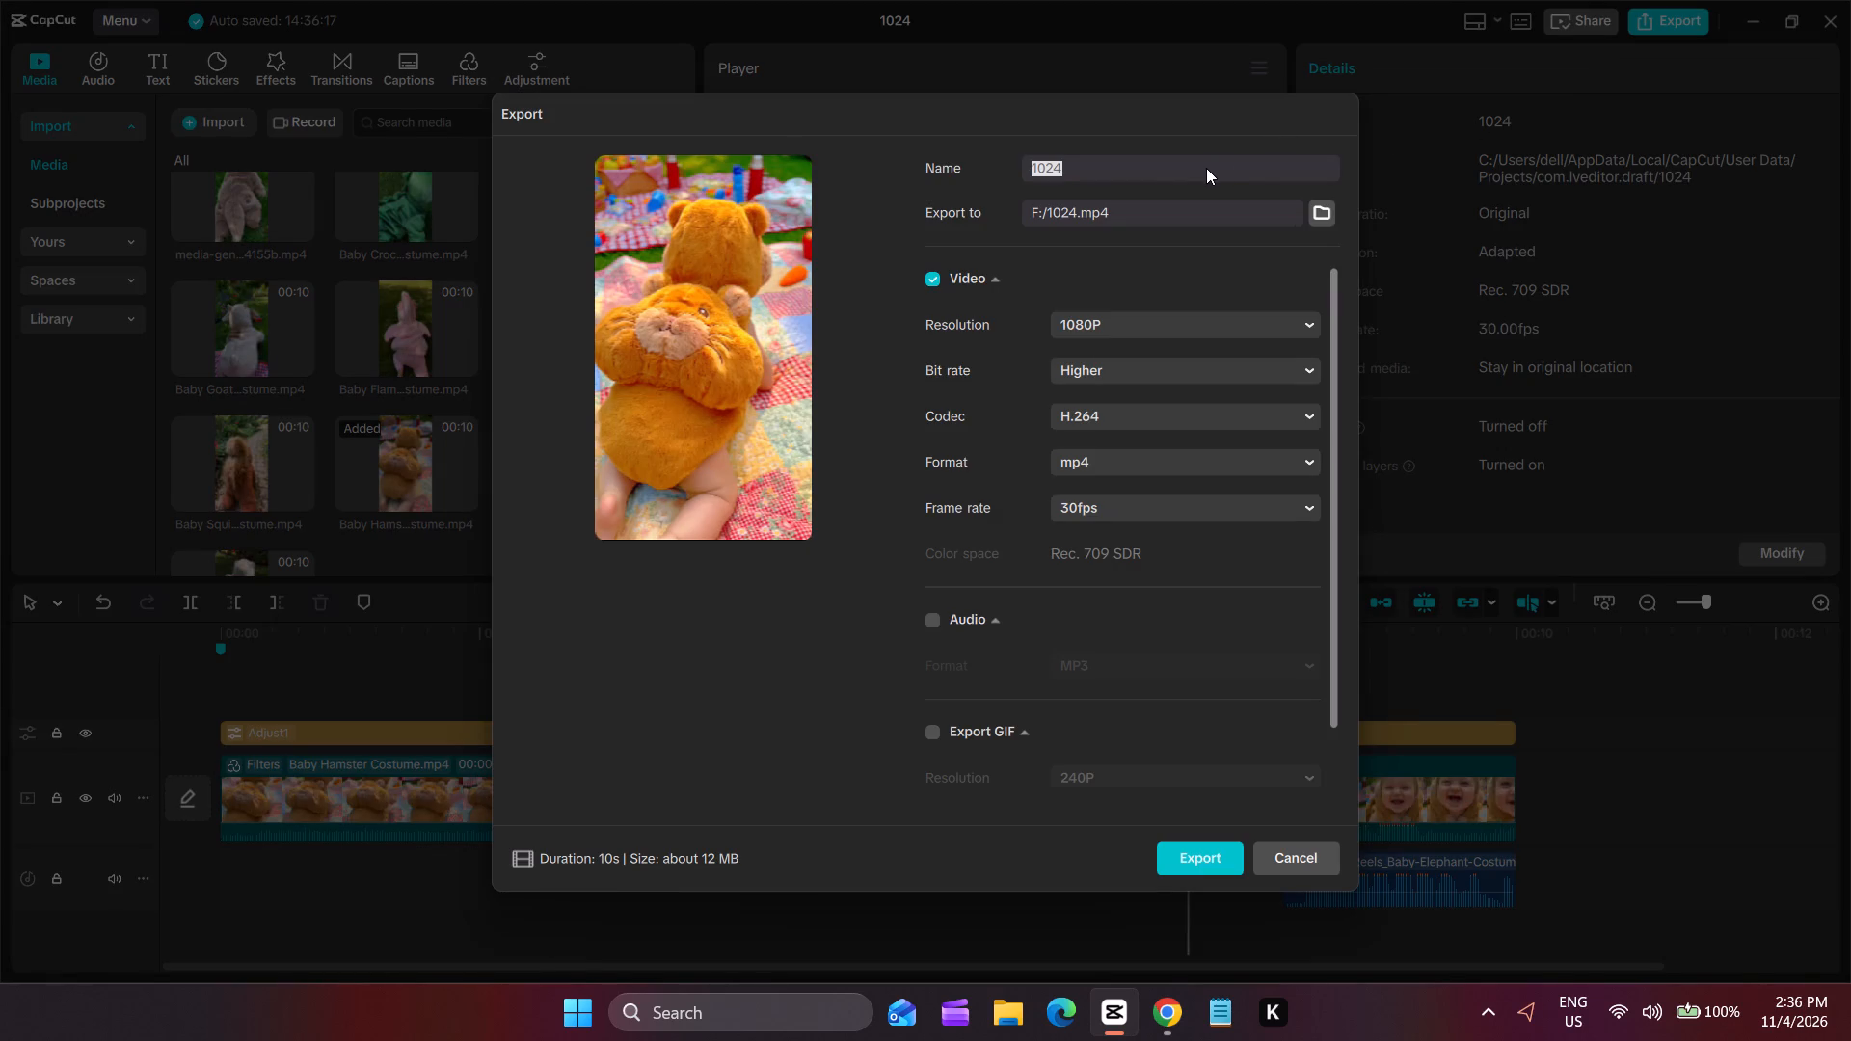
{"action": "key", "text": "ctrl+v"}
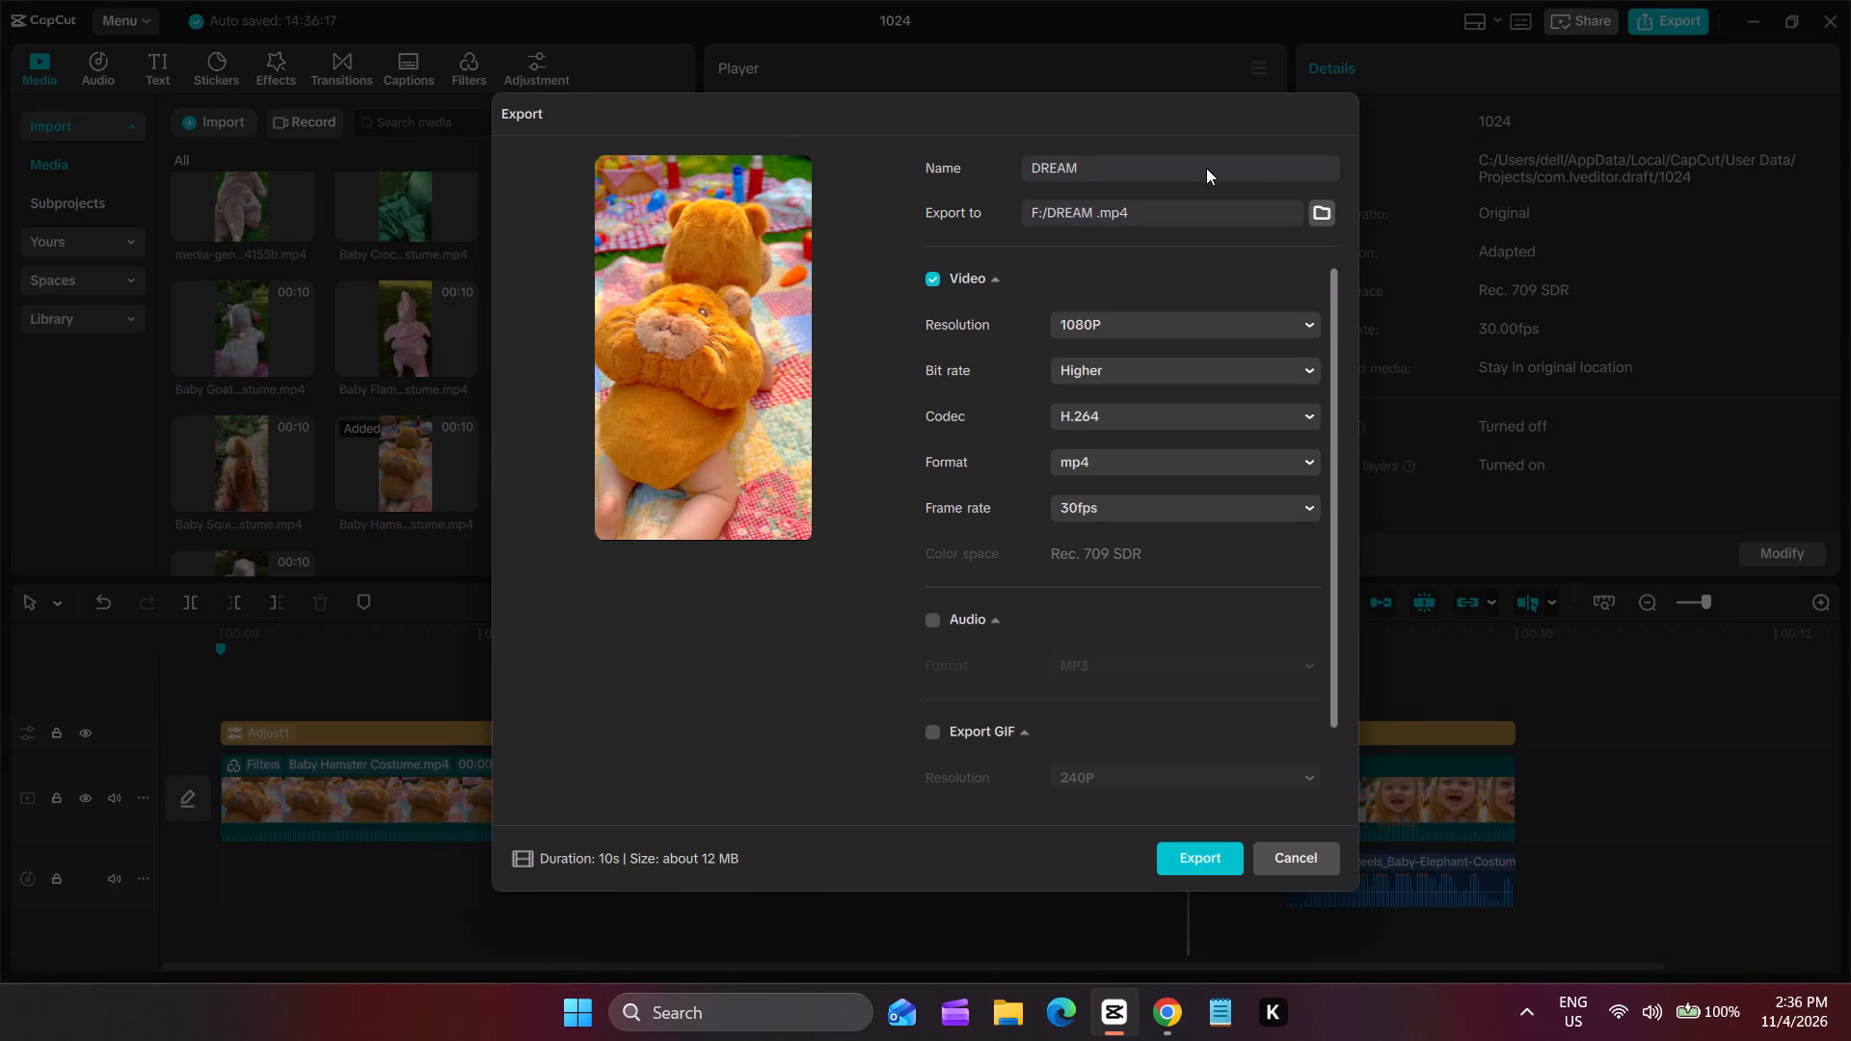
{"action": "key", "text": "4"}
{"action": "key", "text": "3"}
{"action": "left_click", "coordinate": [1115, 500]}
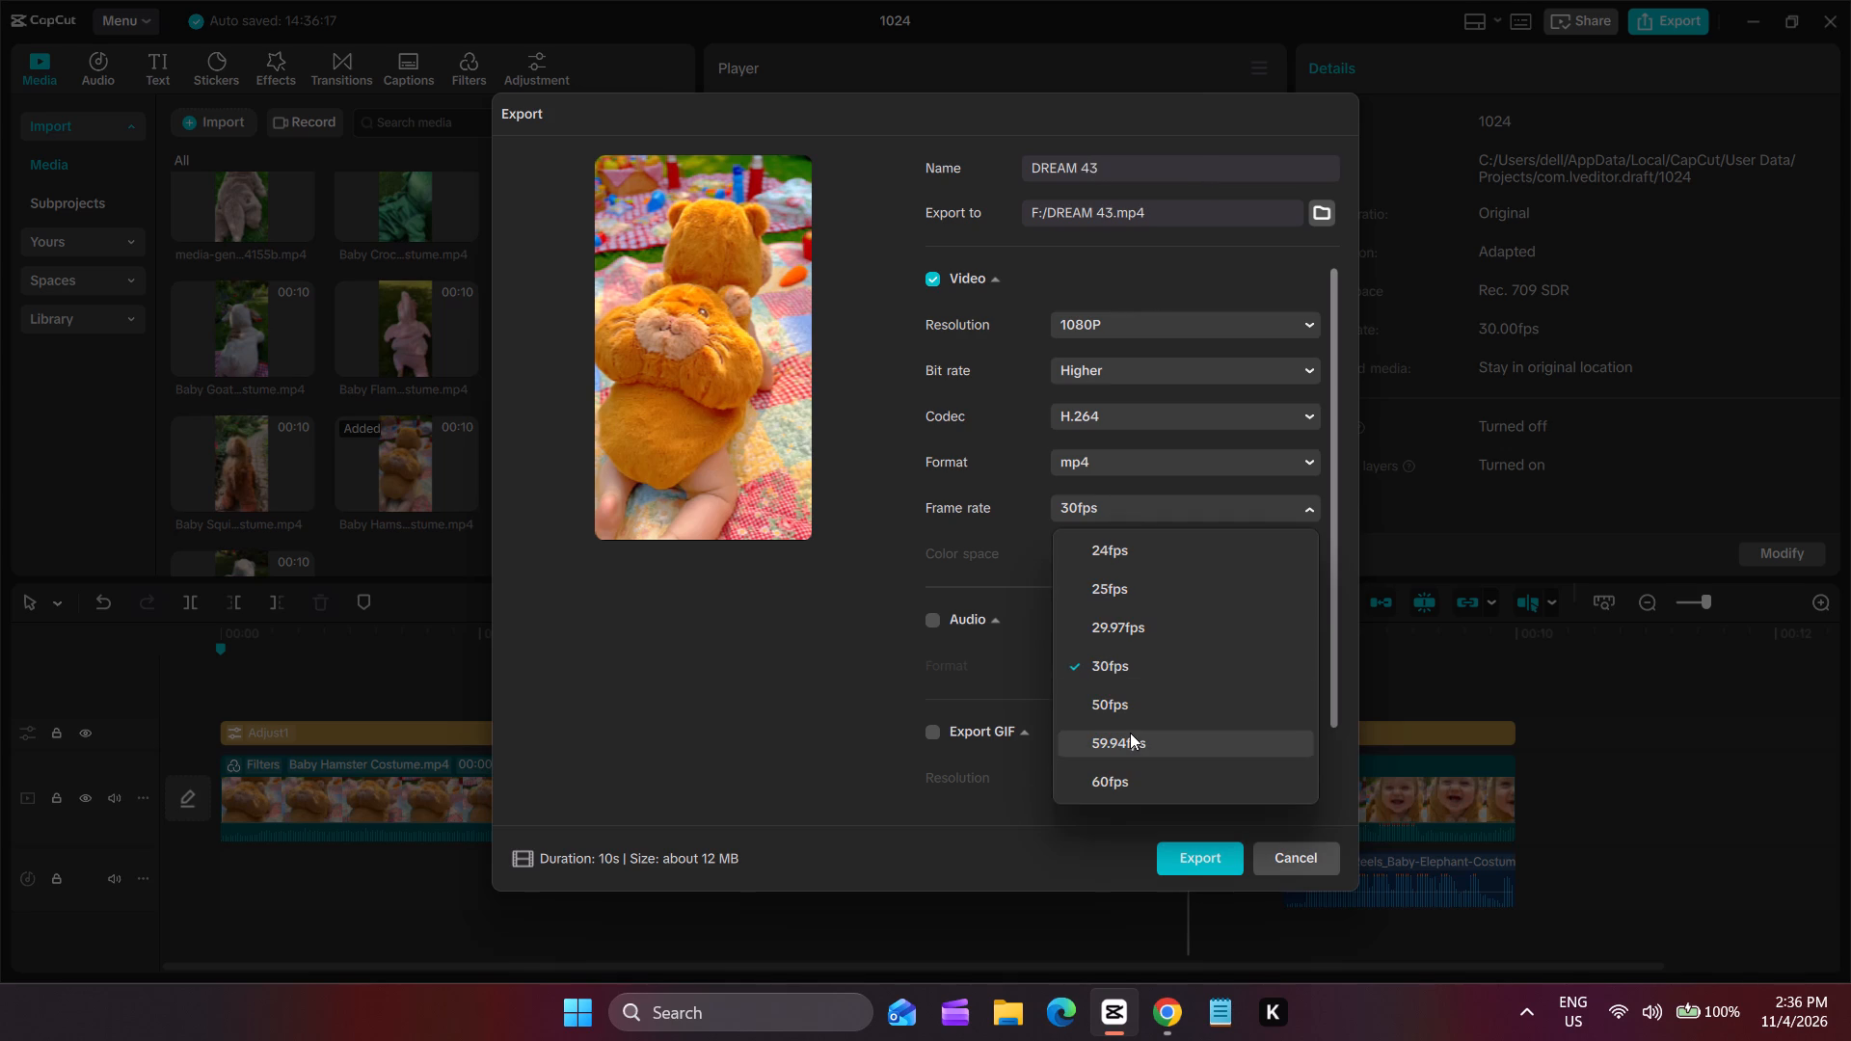
{"action": "left_click", "coordinate": [1133, 767]}
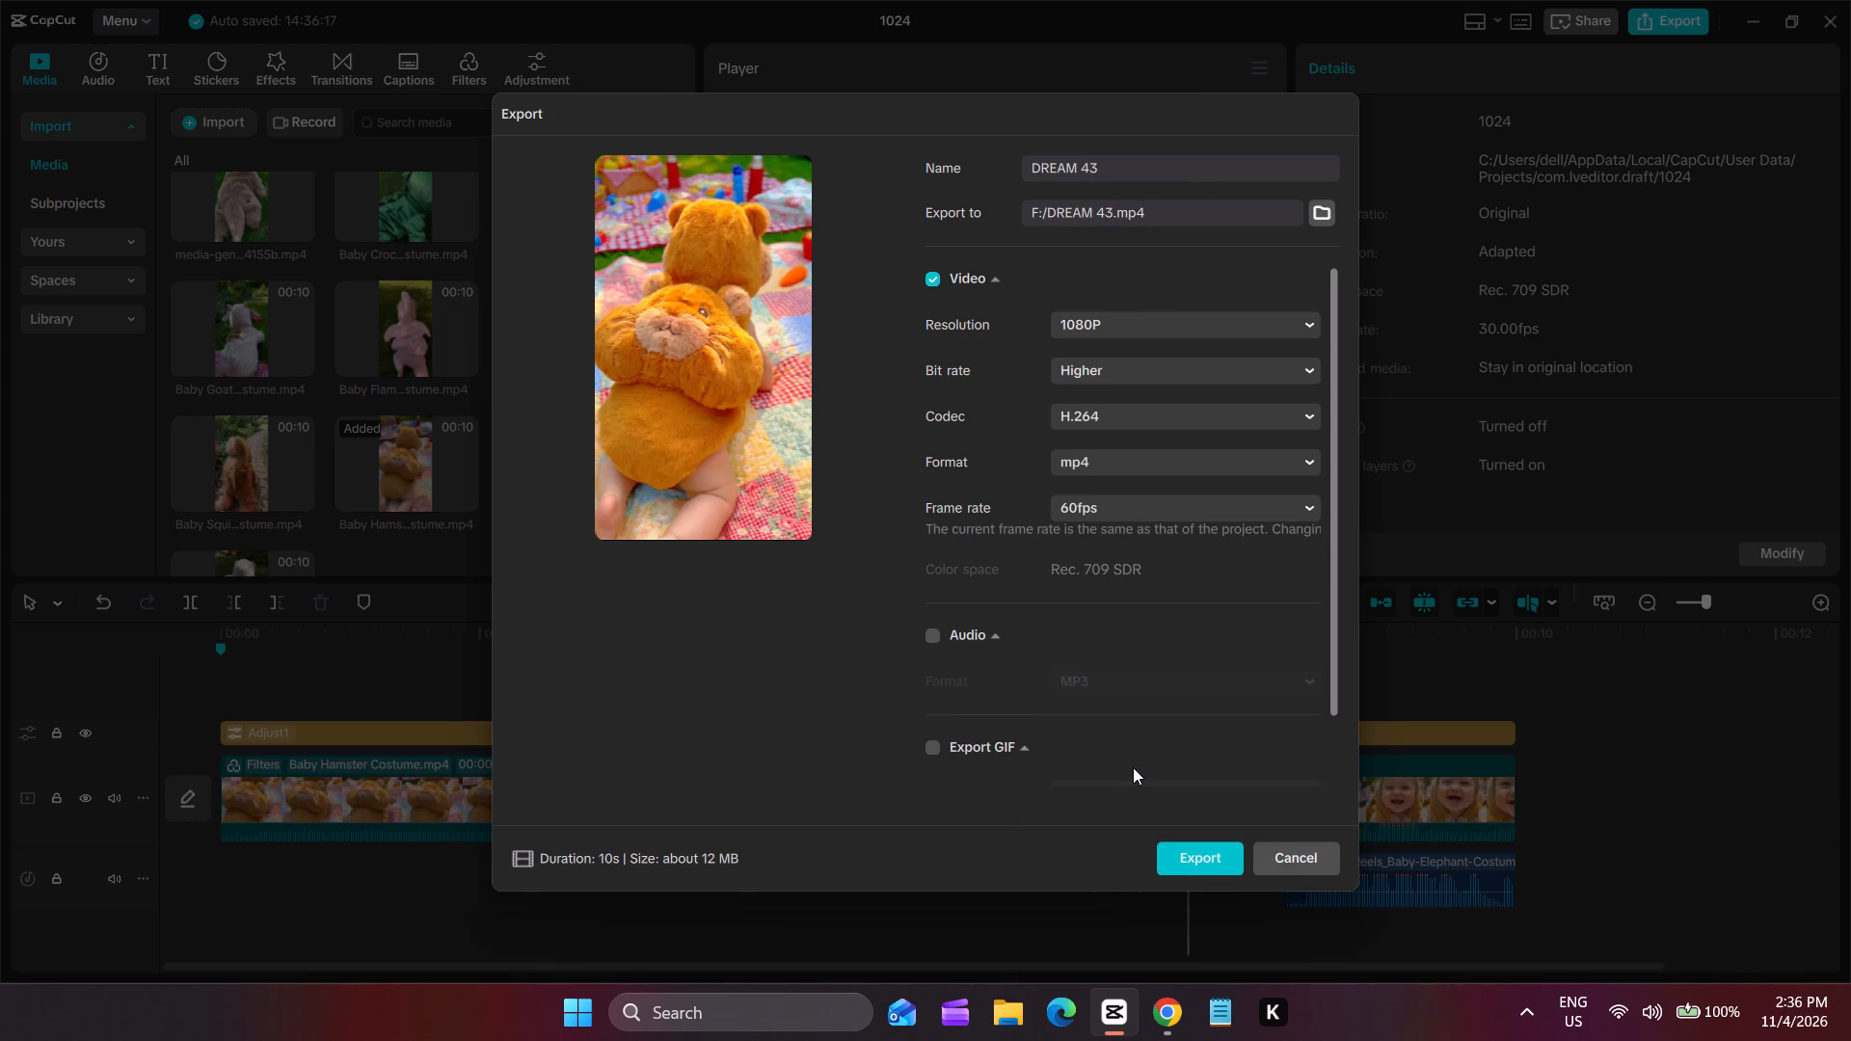
{"action": "key", "text": "Return"}
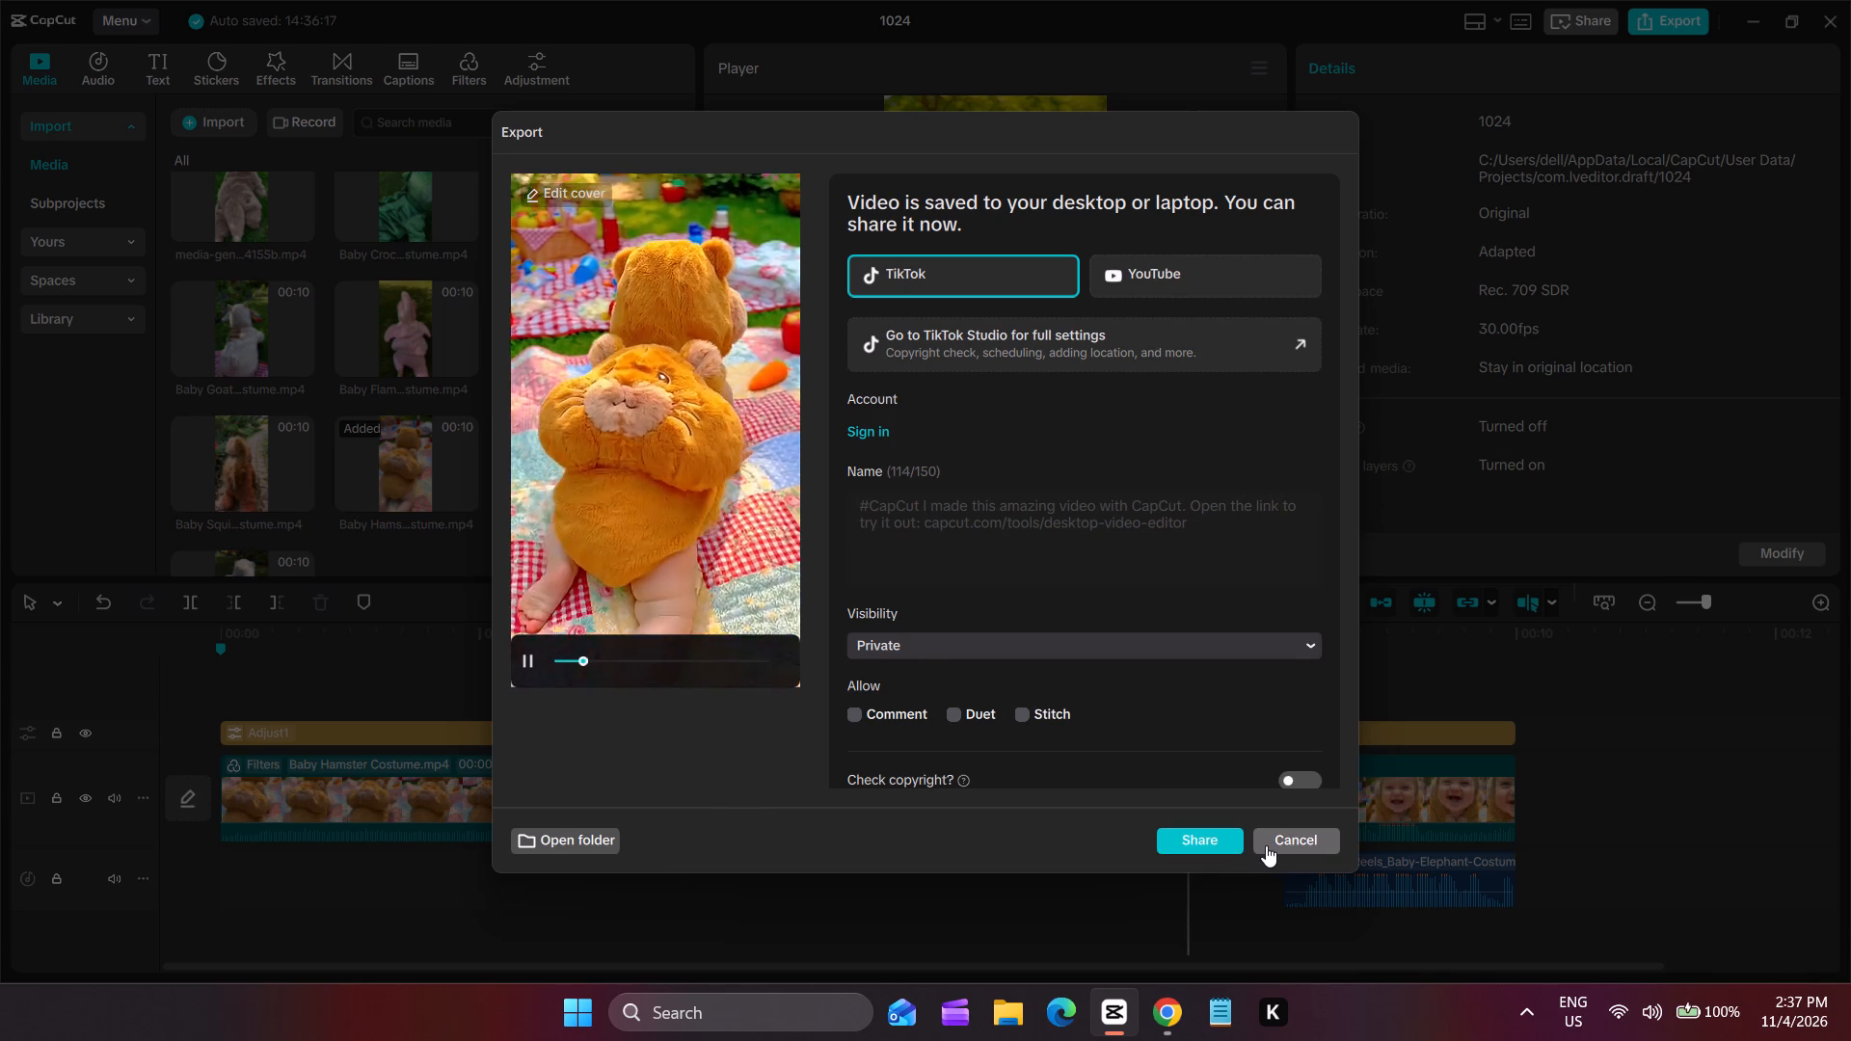
{"action": "left_click", "coordinate": [1269, 845]}
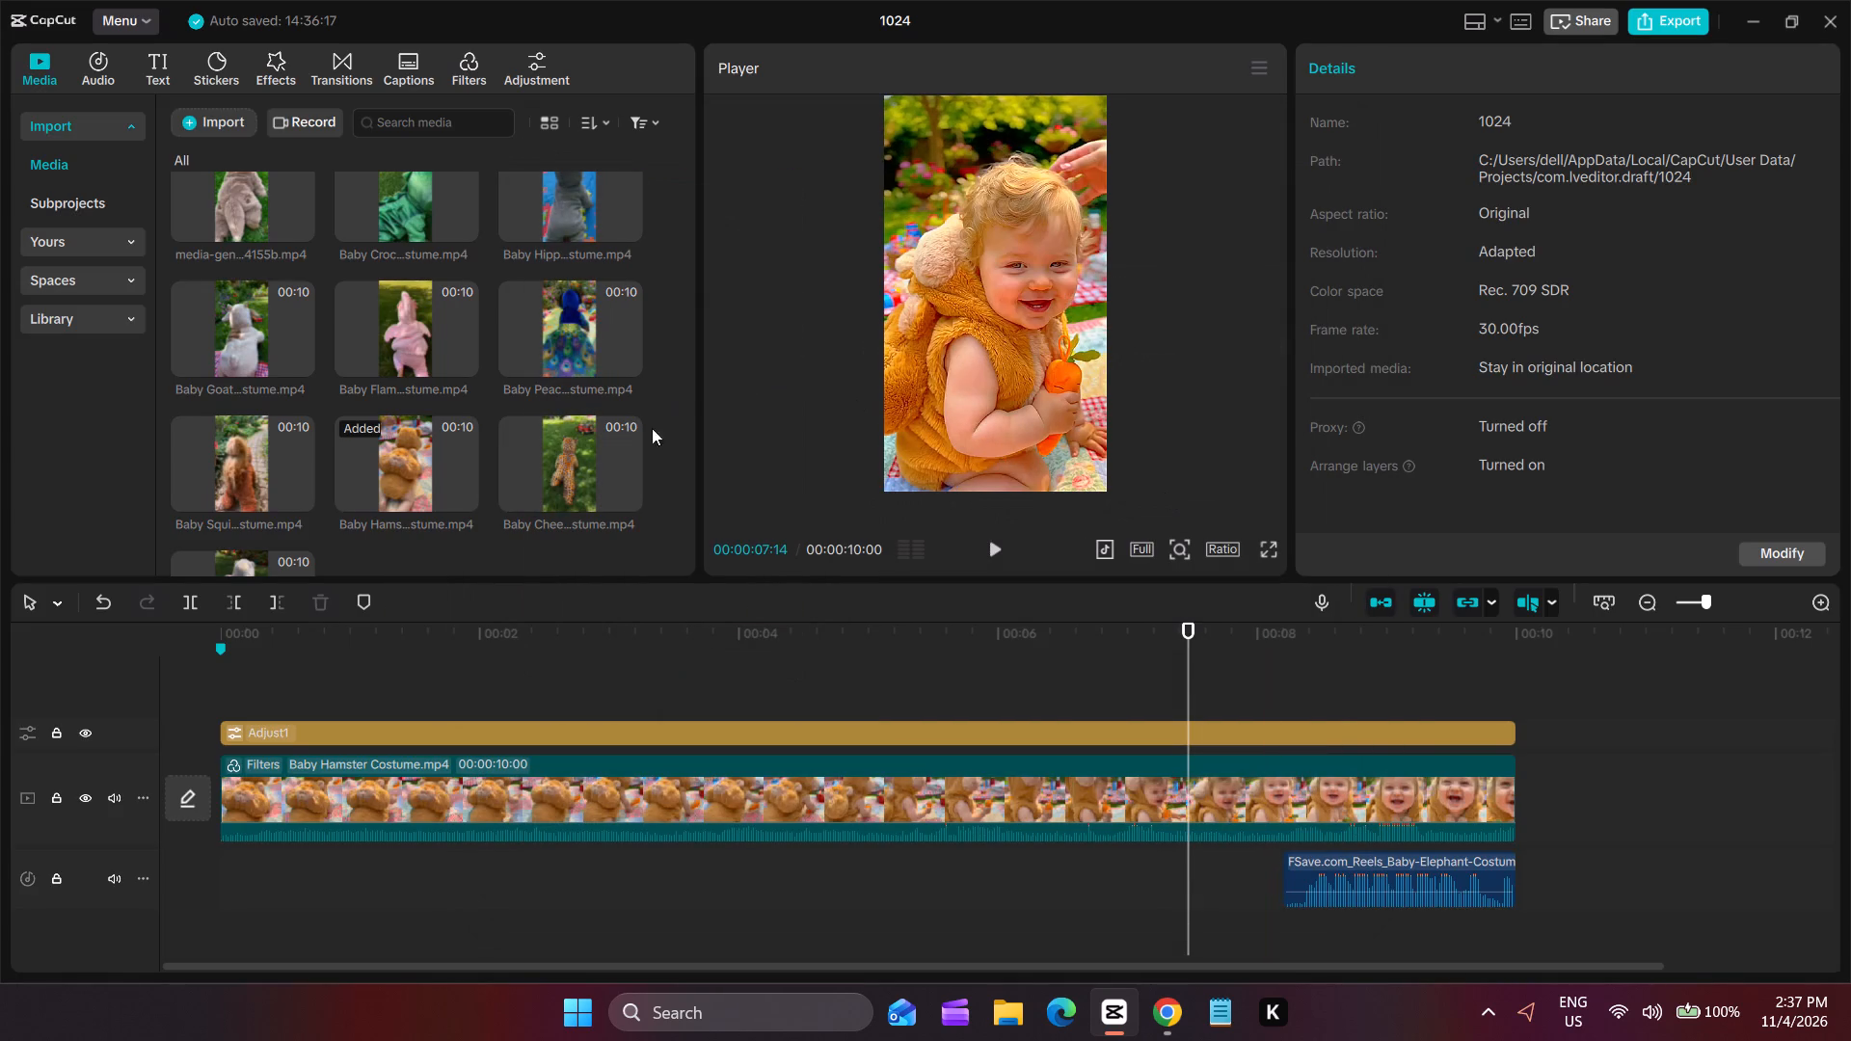
Replace the hamster clip on the timeline with the Baby Cheetah Costume video.
{"action": "left_click_drag", "start_coordinate": [589, 441], "coordinate": [782, 777]}
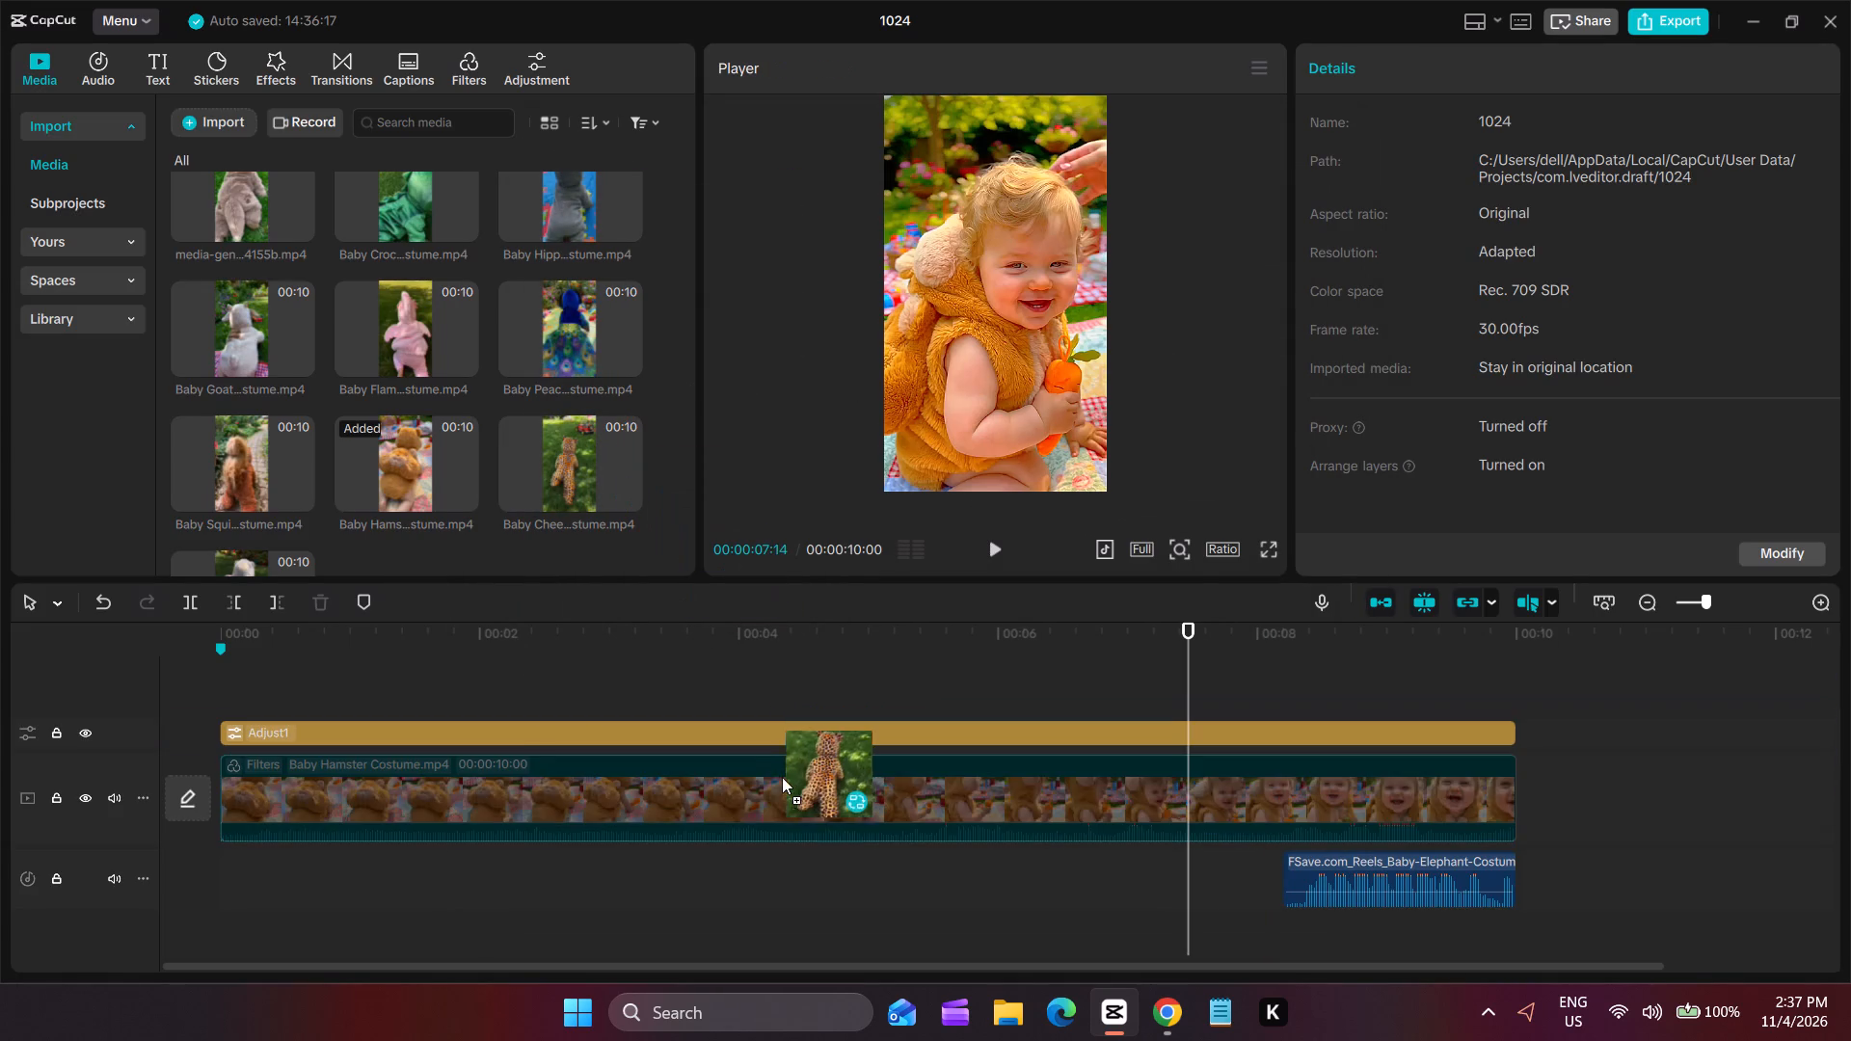
{"action": "left_click_drag", "start_coordinate": [782, 777], "coordinate": [784, 783]}
{"action": "left_click", "coordinate": [1013, 748]}
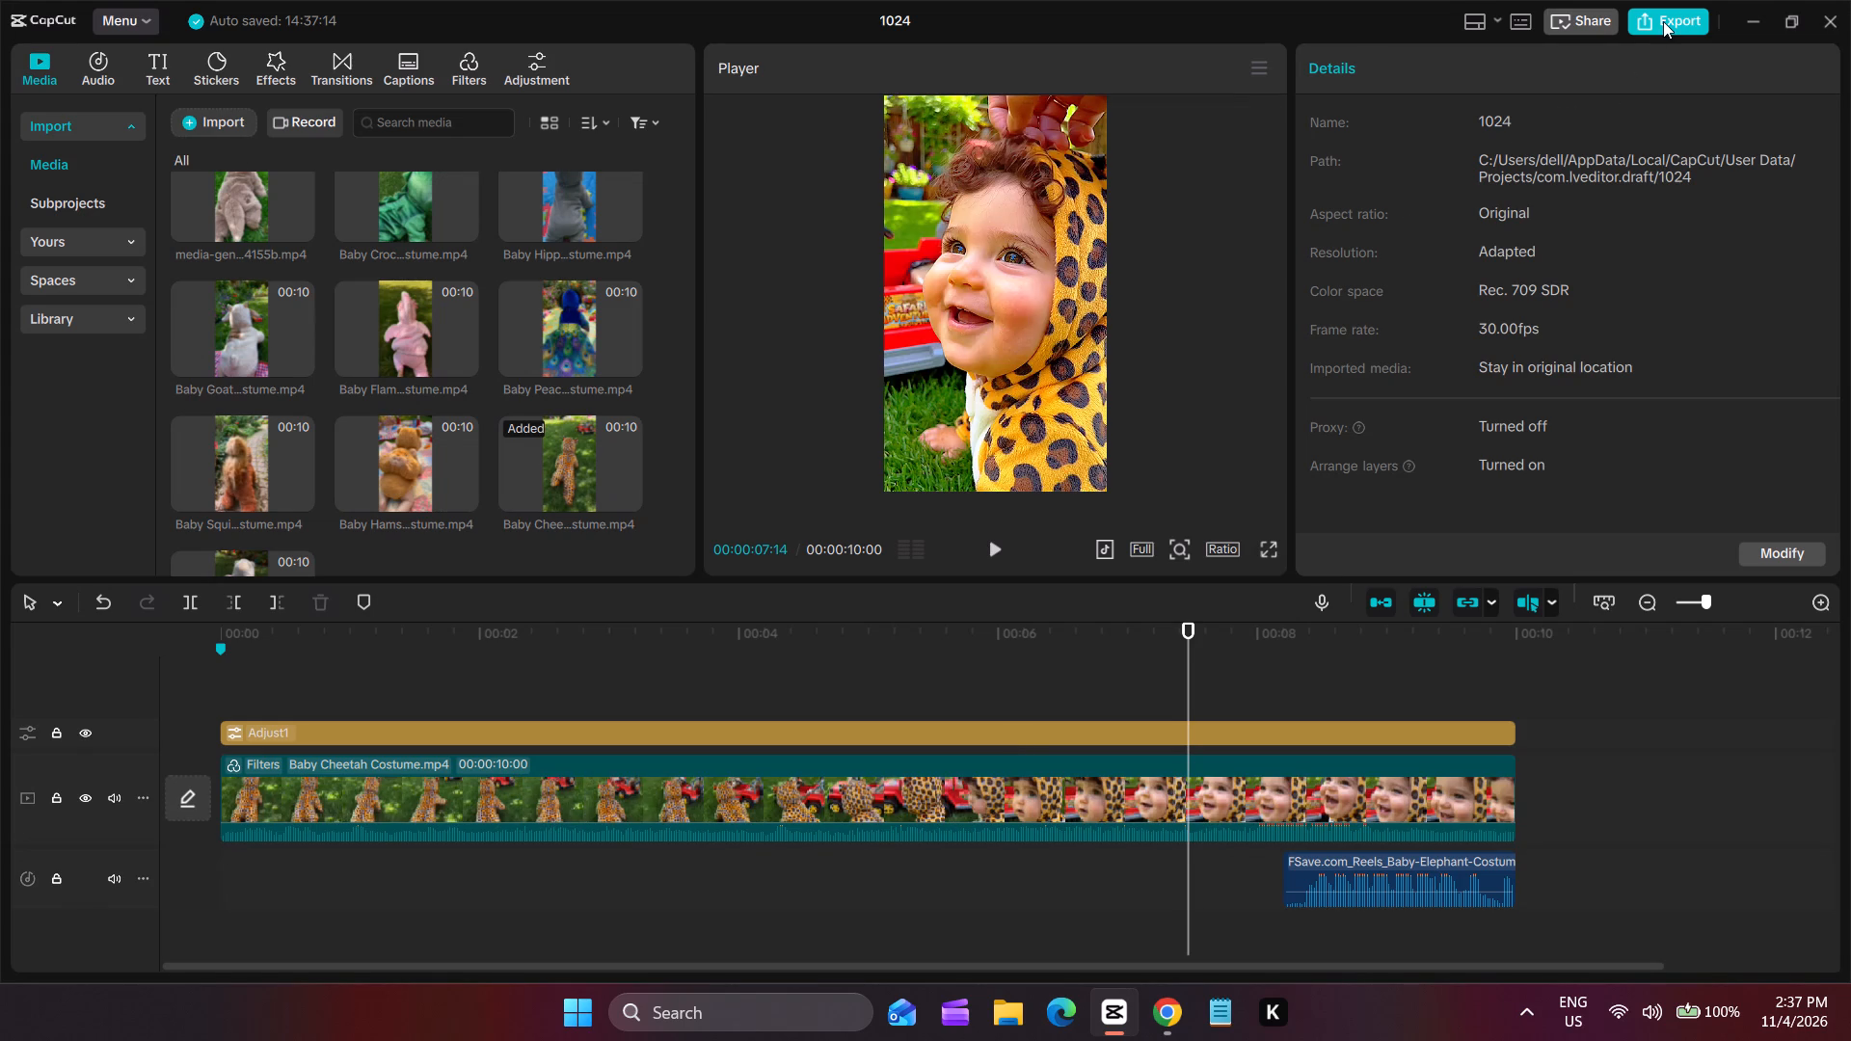
Export the cheetah video to drive F: as DREAM 44 at a frame rate of 60fps and close the finished export.
{"action": "left_click", "coordinate": [1663, 21]}
{"action": "double_click", "coordinate": [1191, 171]}
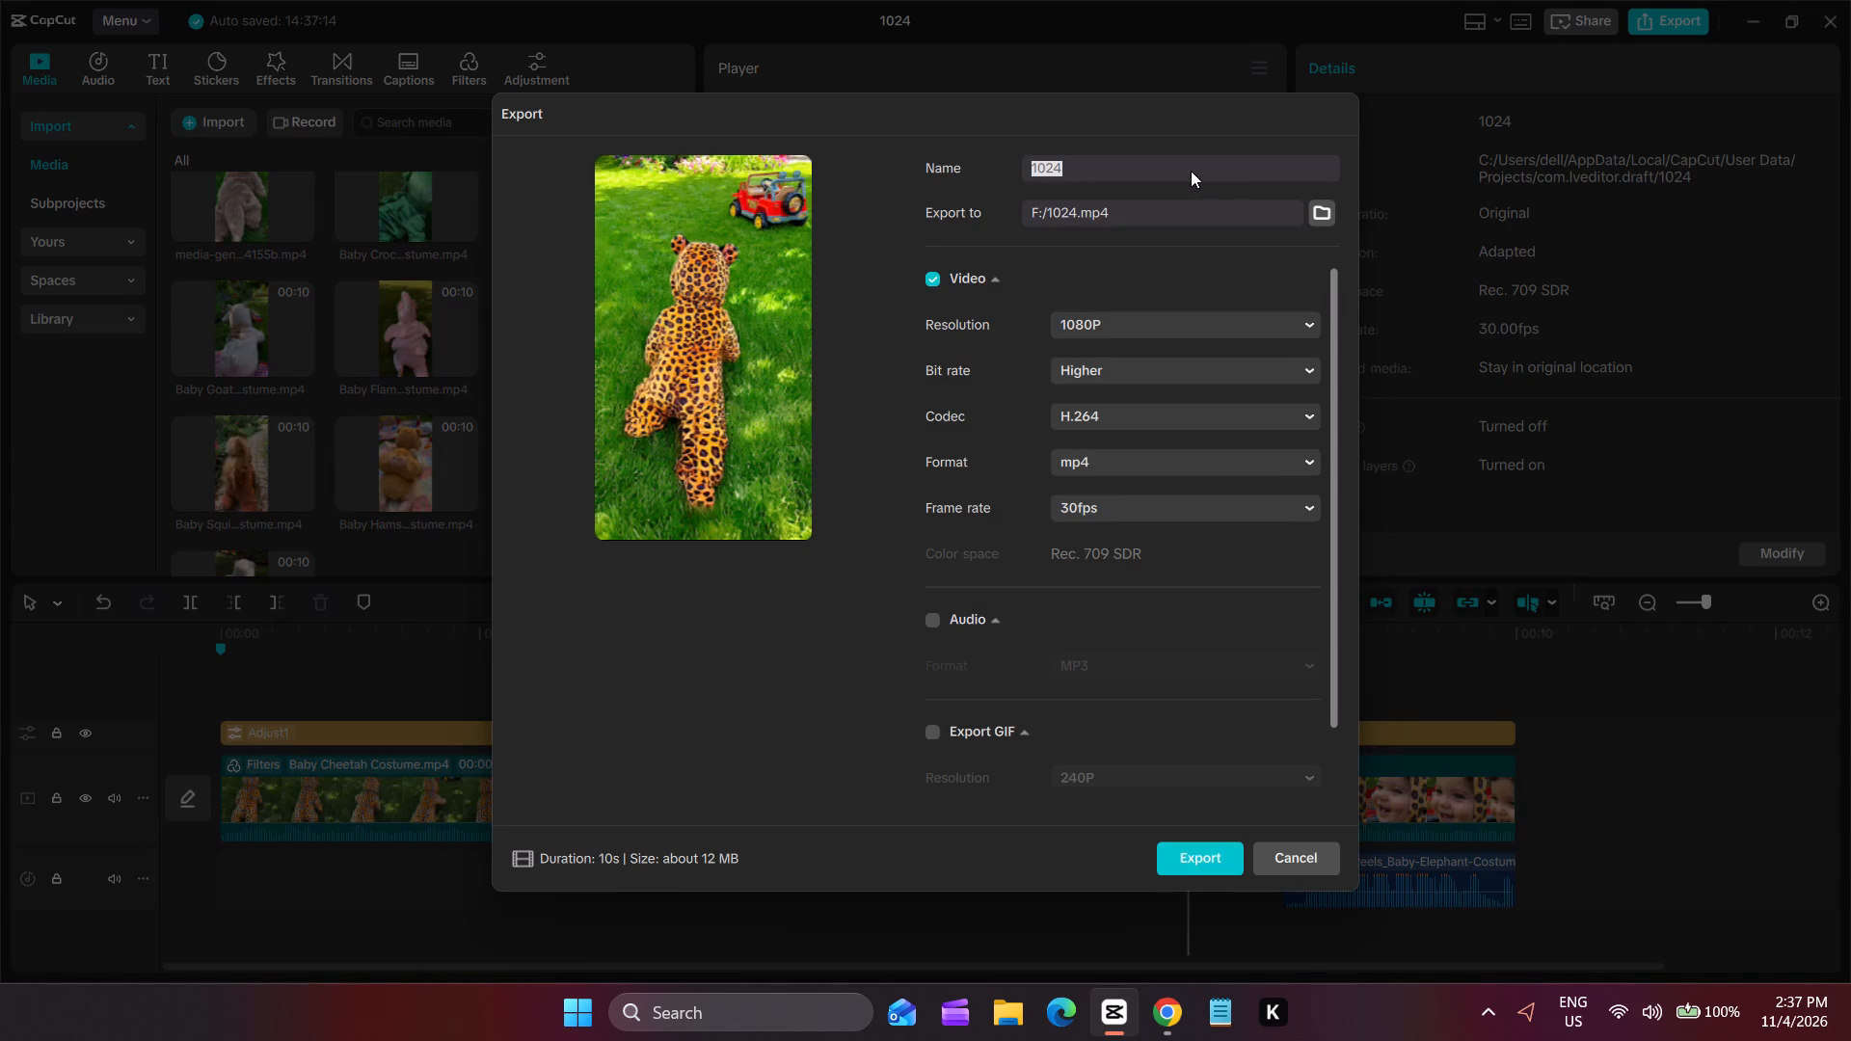
{"action": "key", "text": "ctrl+v"}
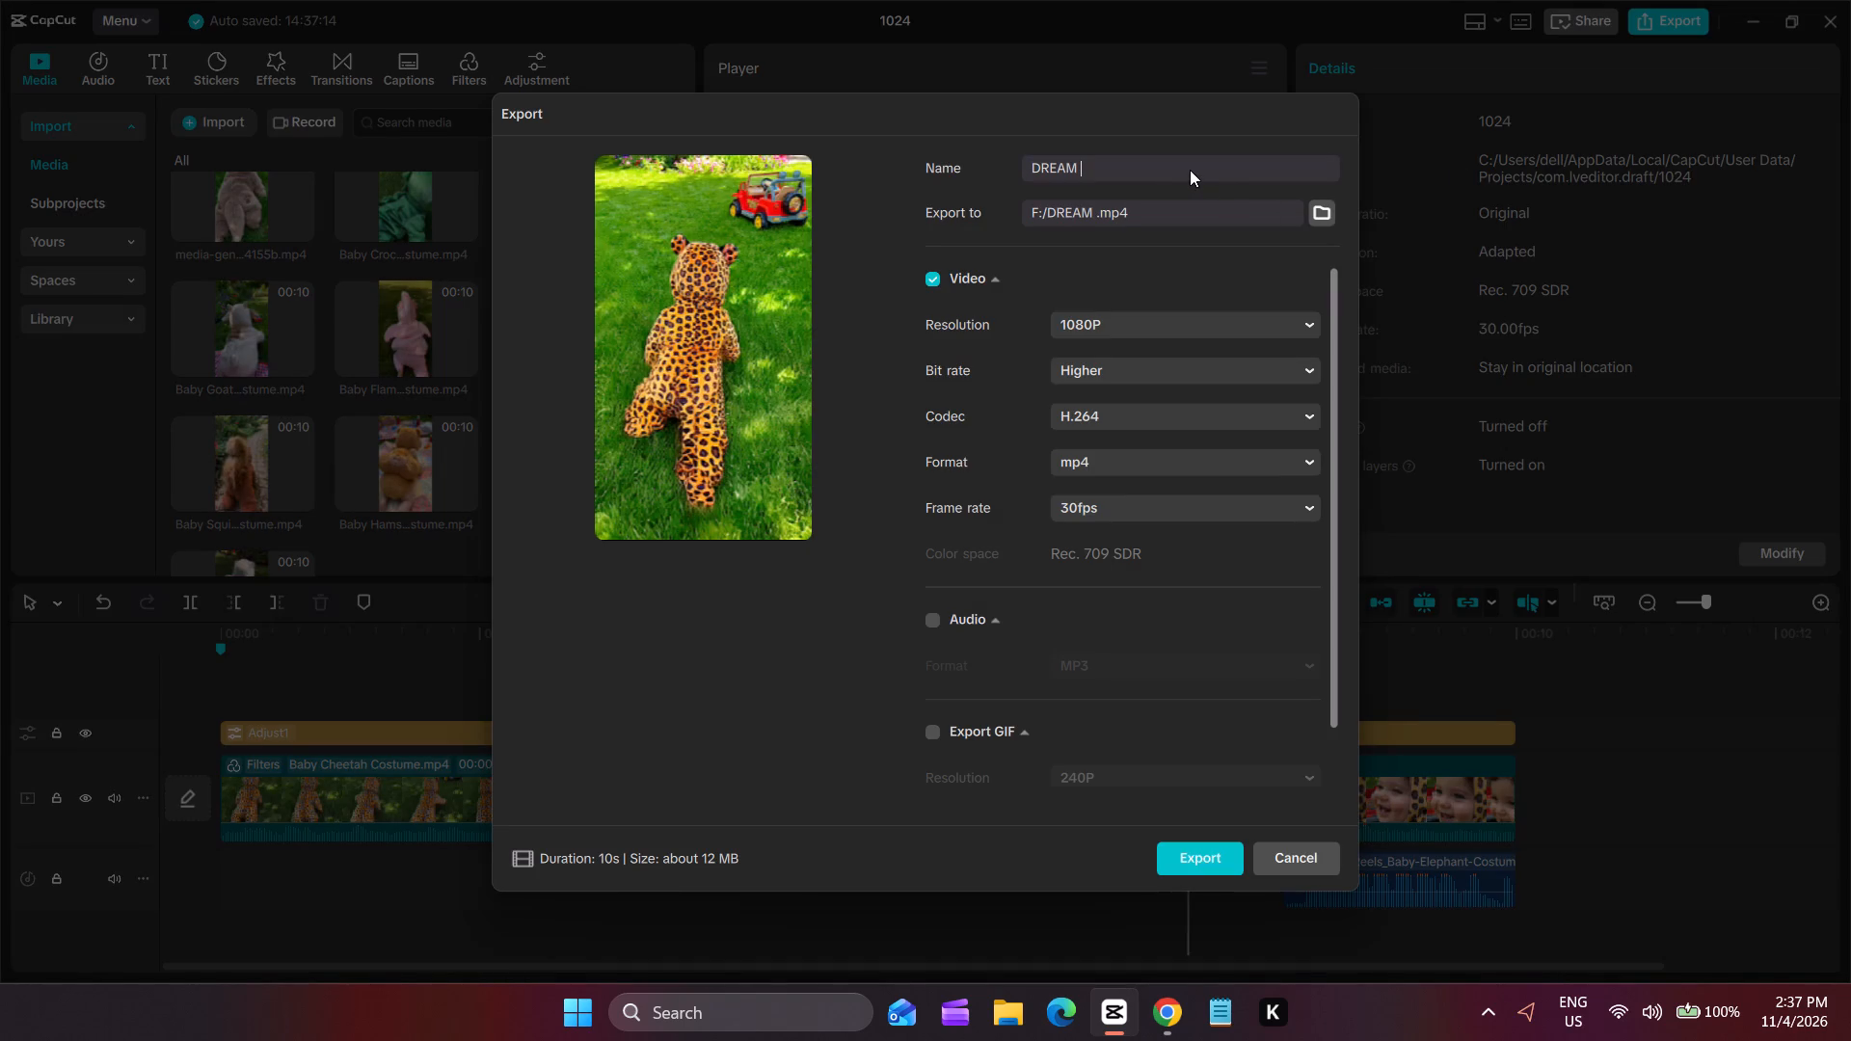
{"action": "type", "text": "44"}
{"action": "left_click", "coordinate": [1160, 503]}
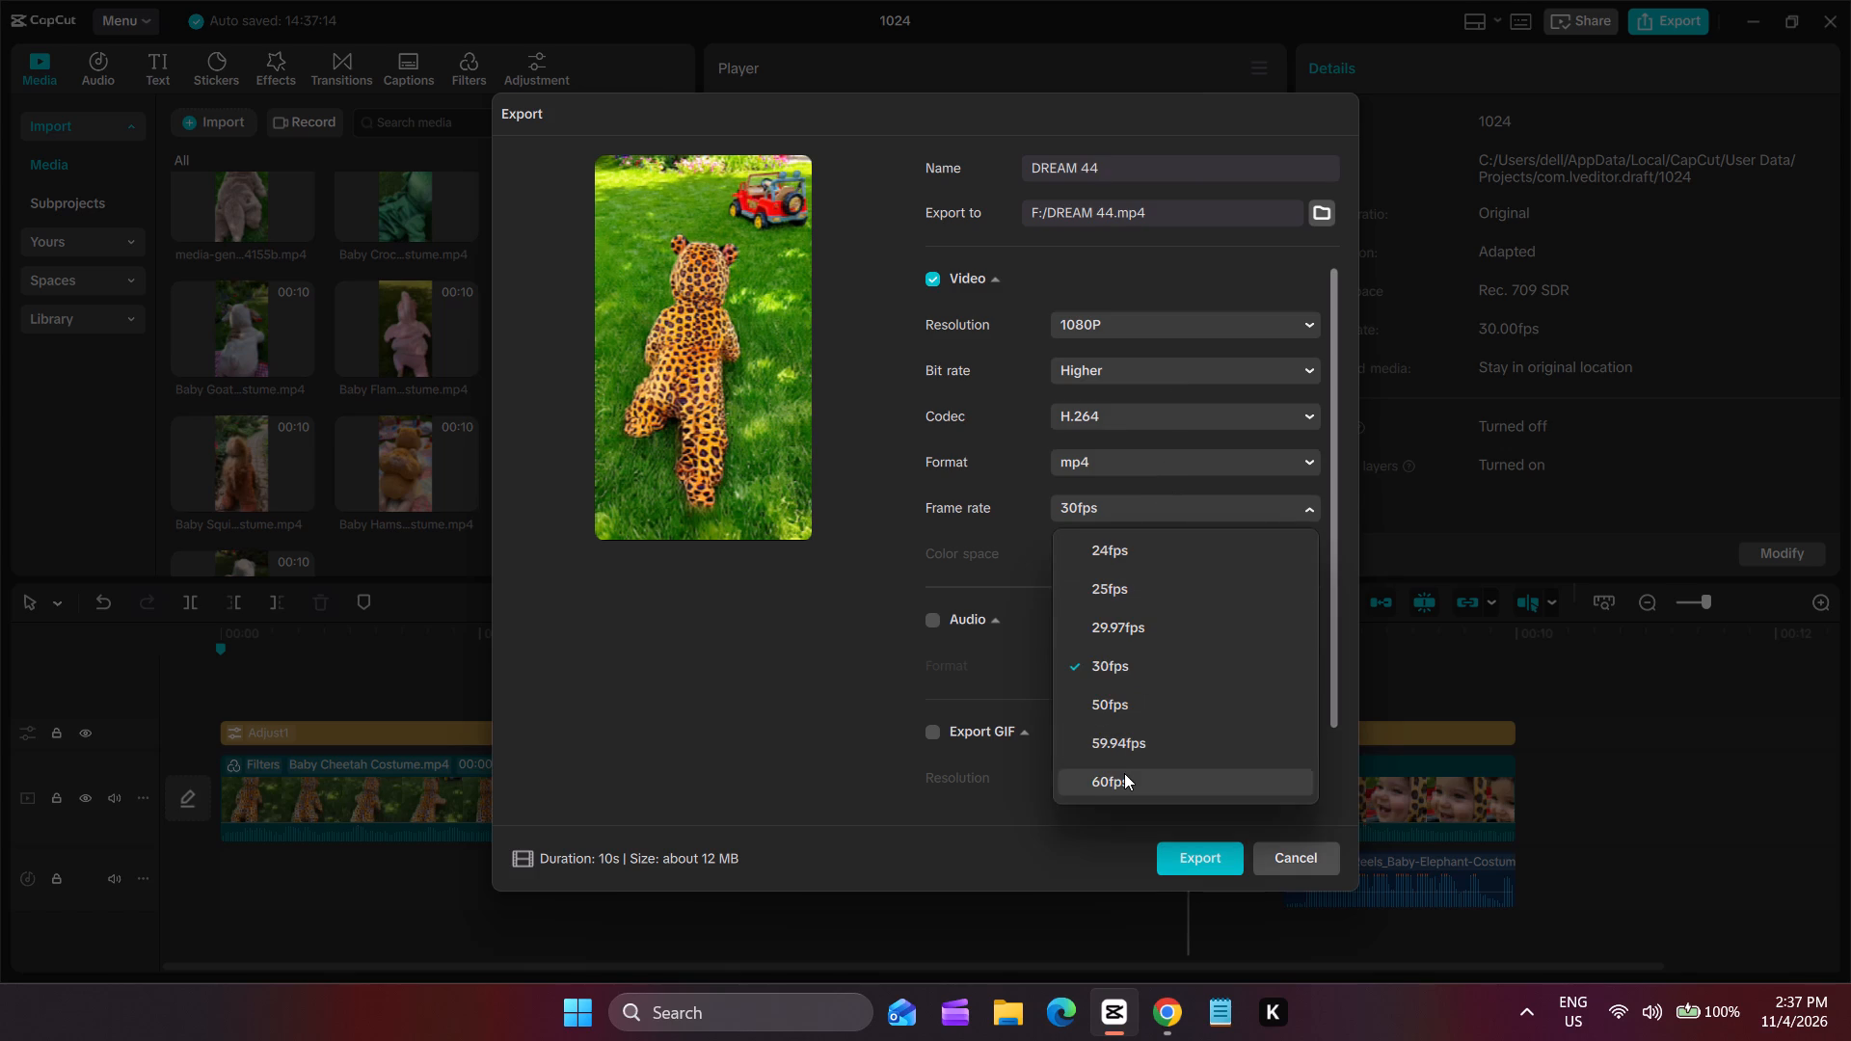
{"action": "left_click", "coordinate": [1124, 773]}
{"action": "key", "text": "Return"}
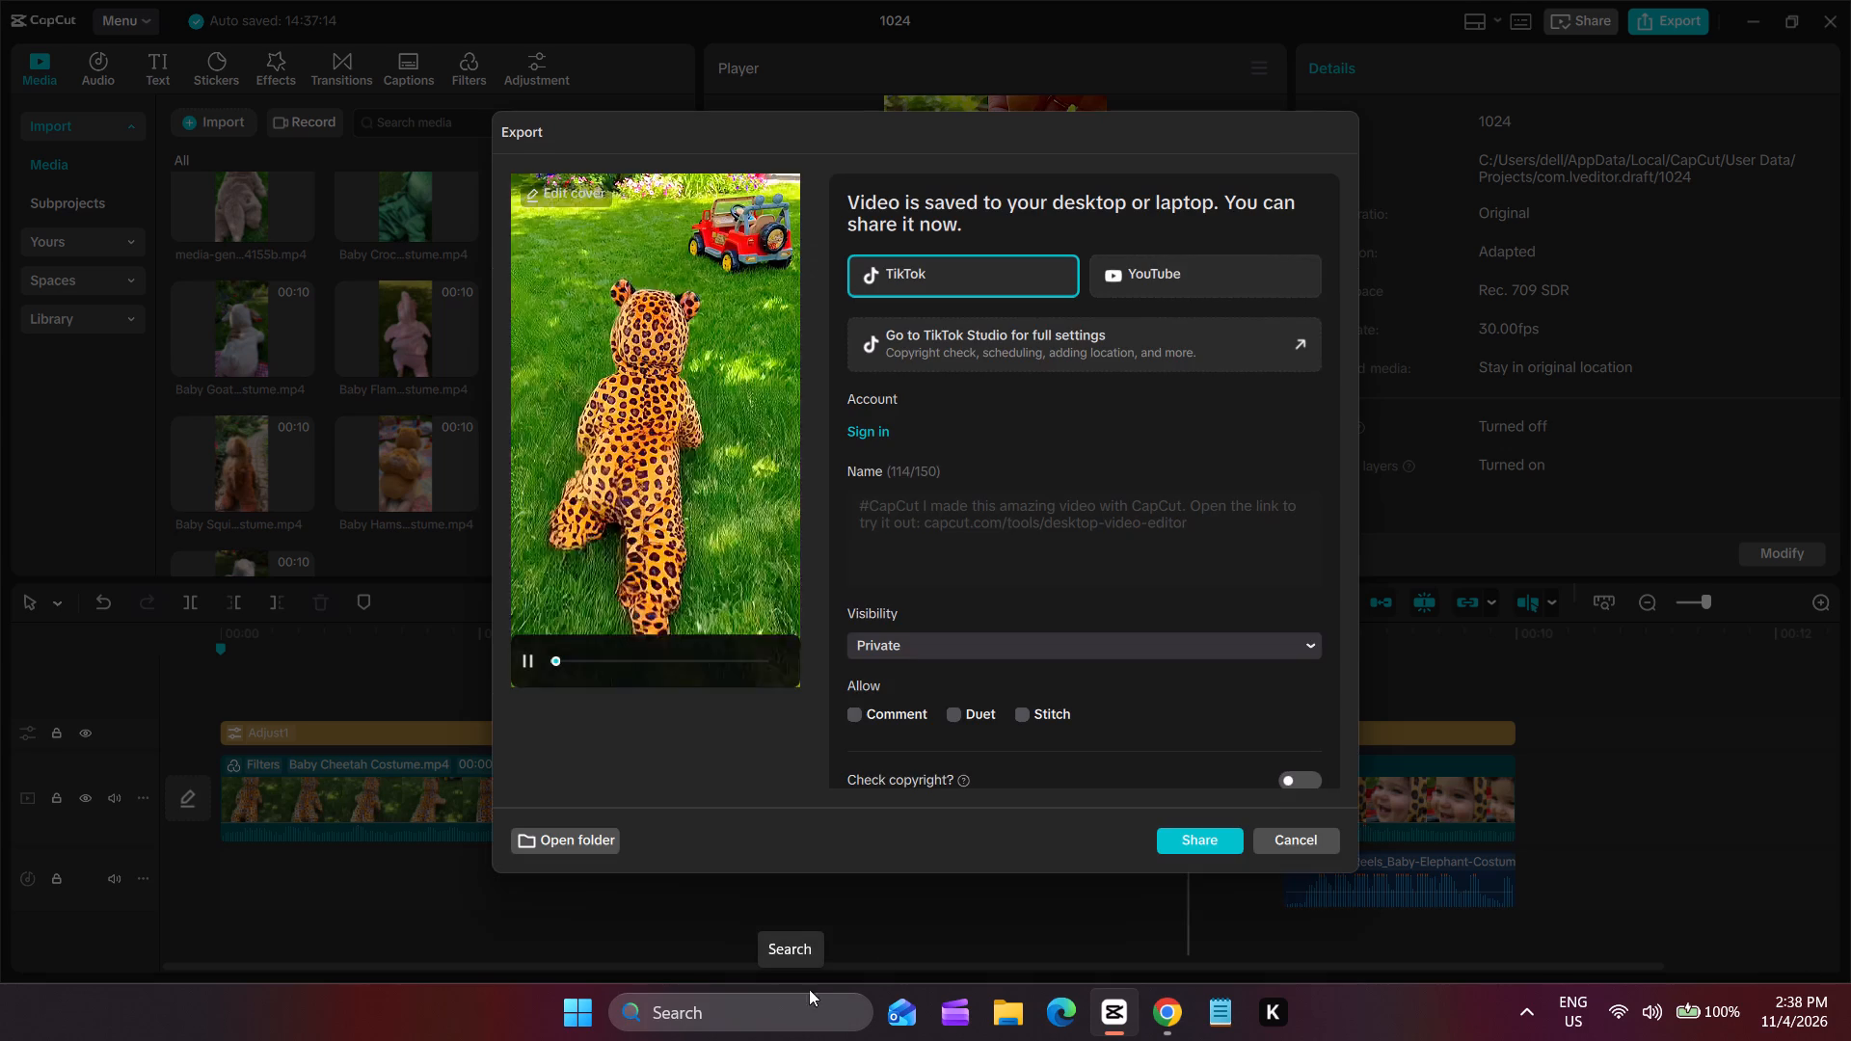
{"action": "left_click", "coordinate": [1319, 834]}
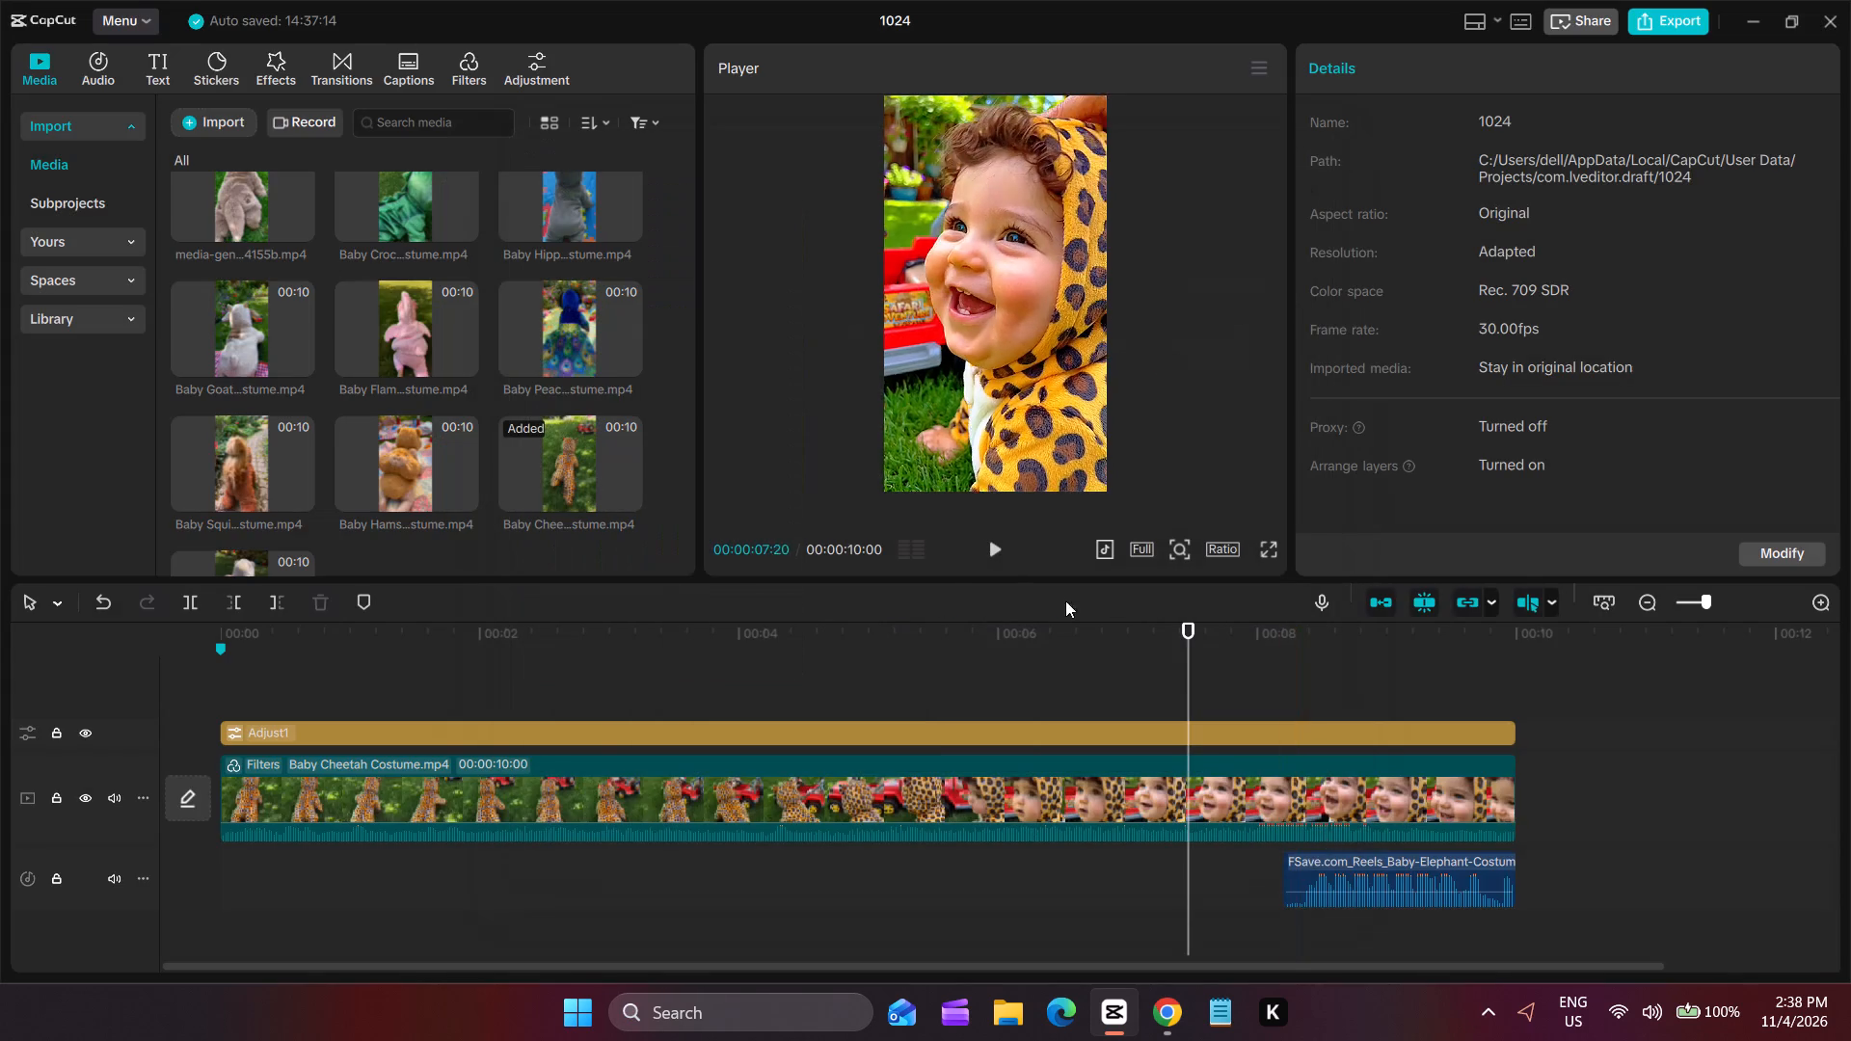
Replace the cheetah clip on the timeline with the Baby Sloth Costume video, keeping the original video effect.
{"action": "scroll", "coordinate": [596, 467], "scroll_direction": "down", "scroll_amount": 3}
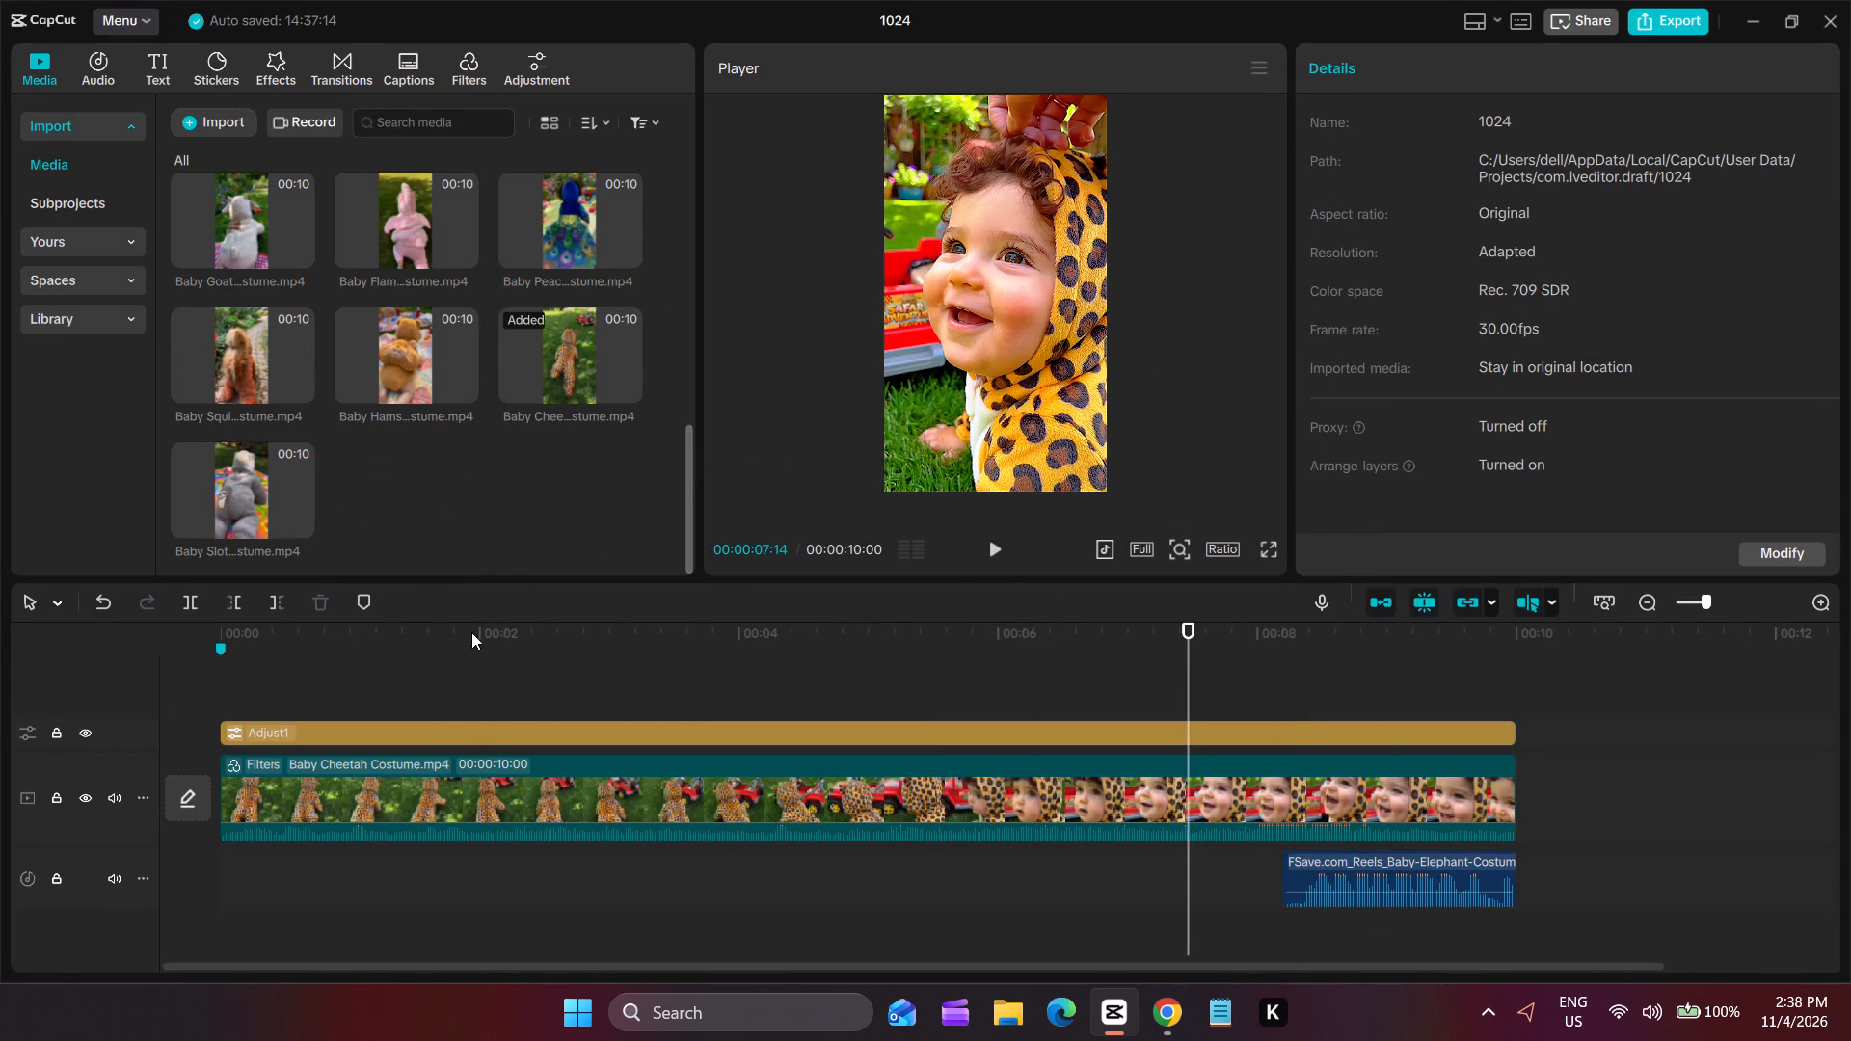
{"action": "left_click_drag", "start_coordinate": [236, 476], "coordinate": [1183, 827]}
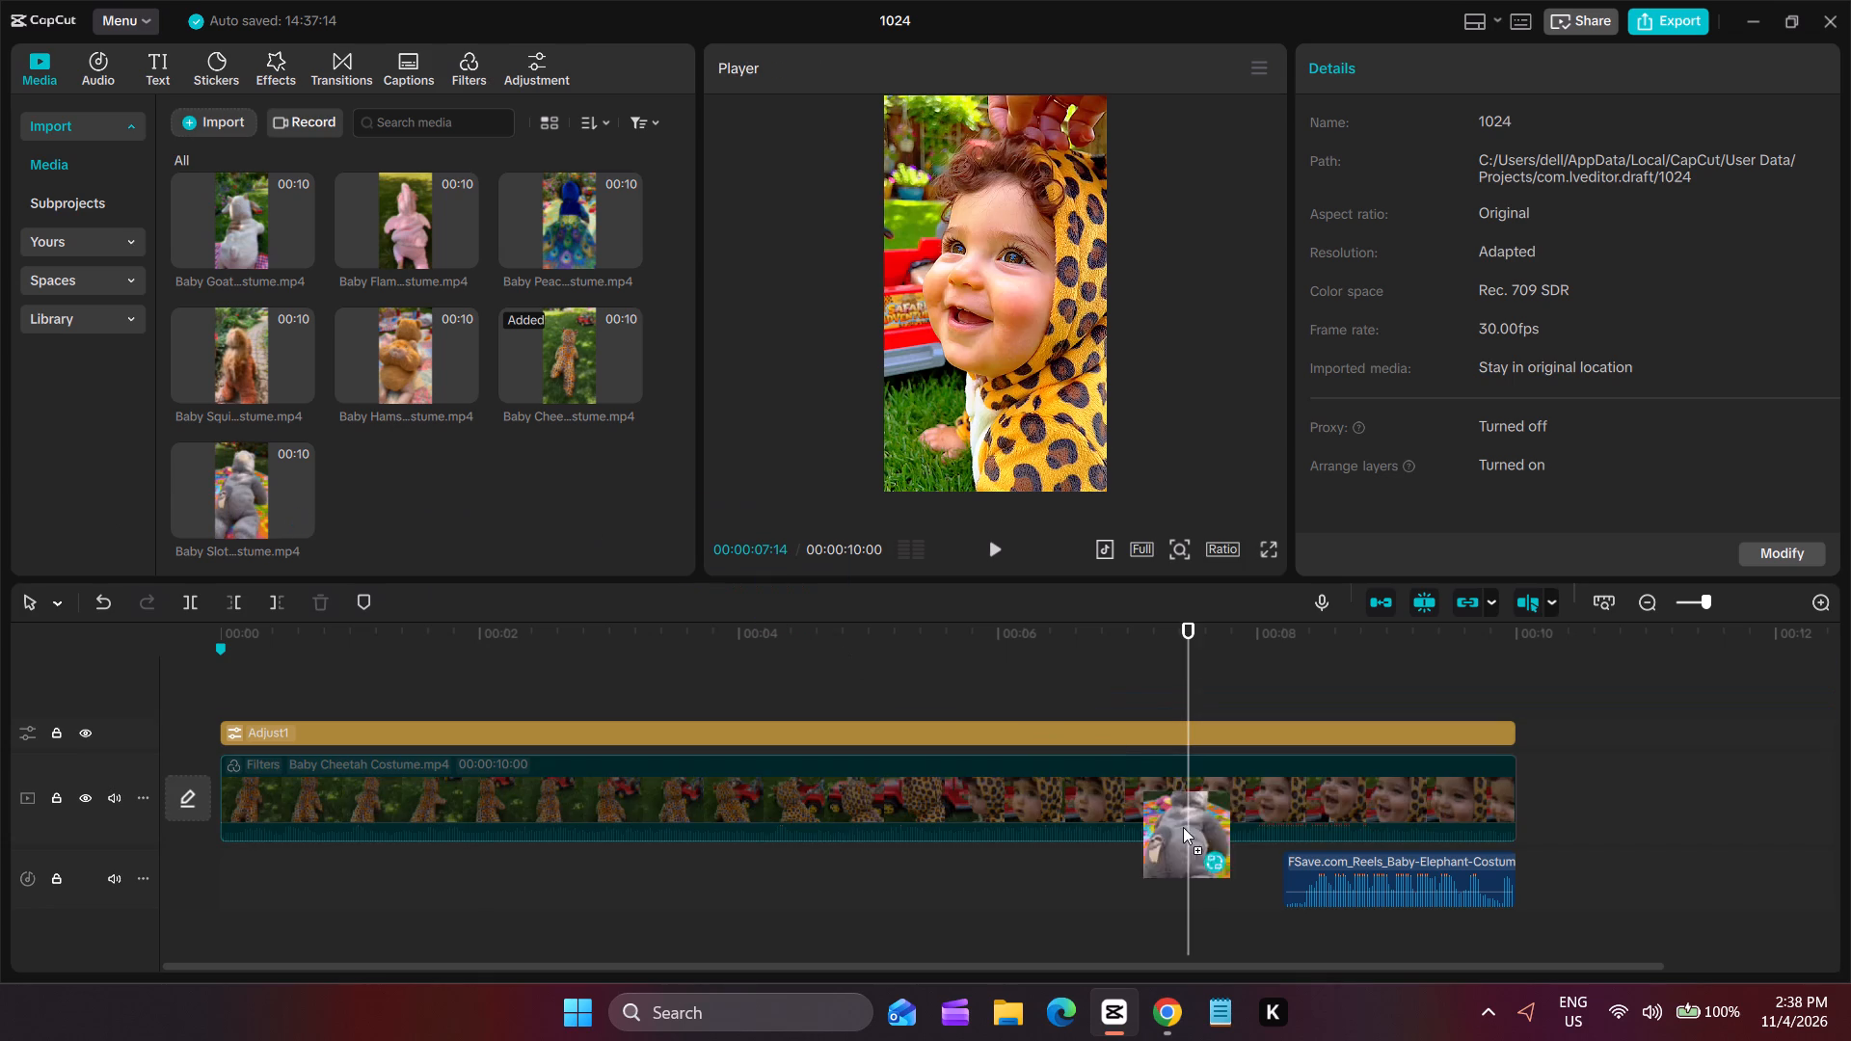
{"action": "left_click_drag", "start_coordinate": [1183, 827], "coordinate": [1177, 791]}
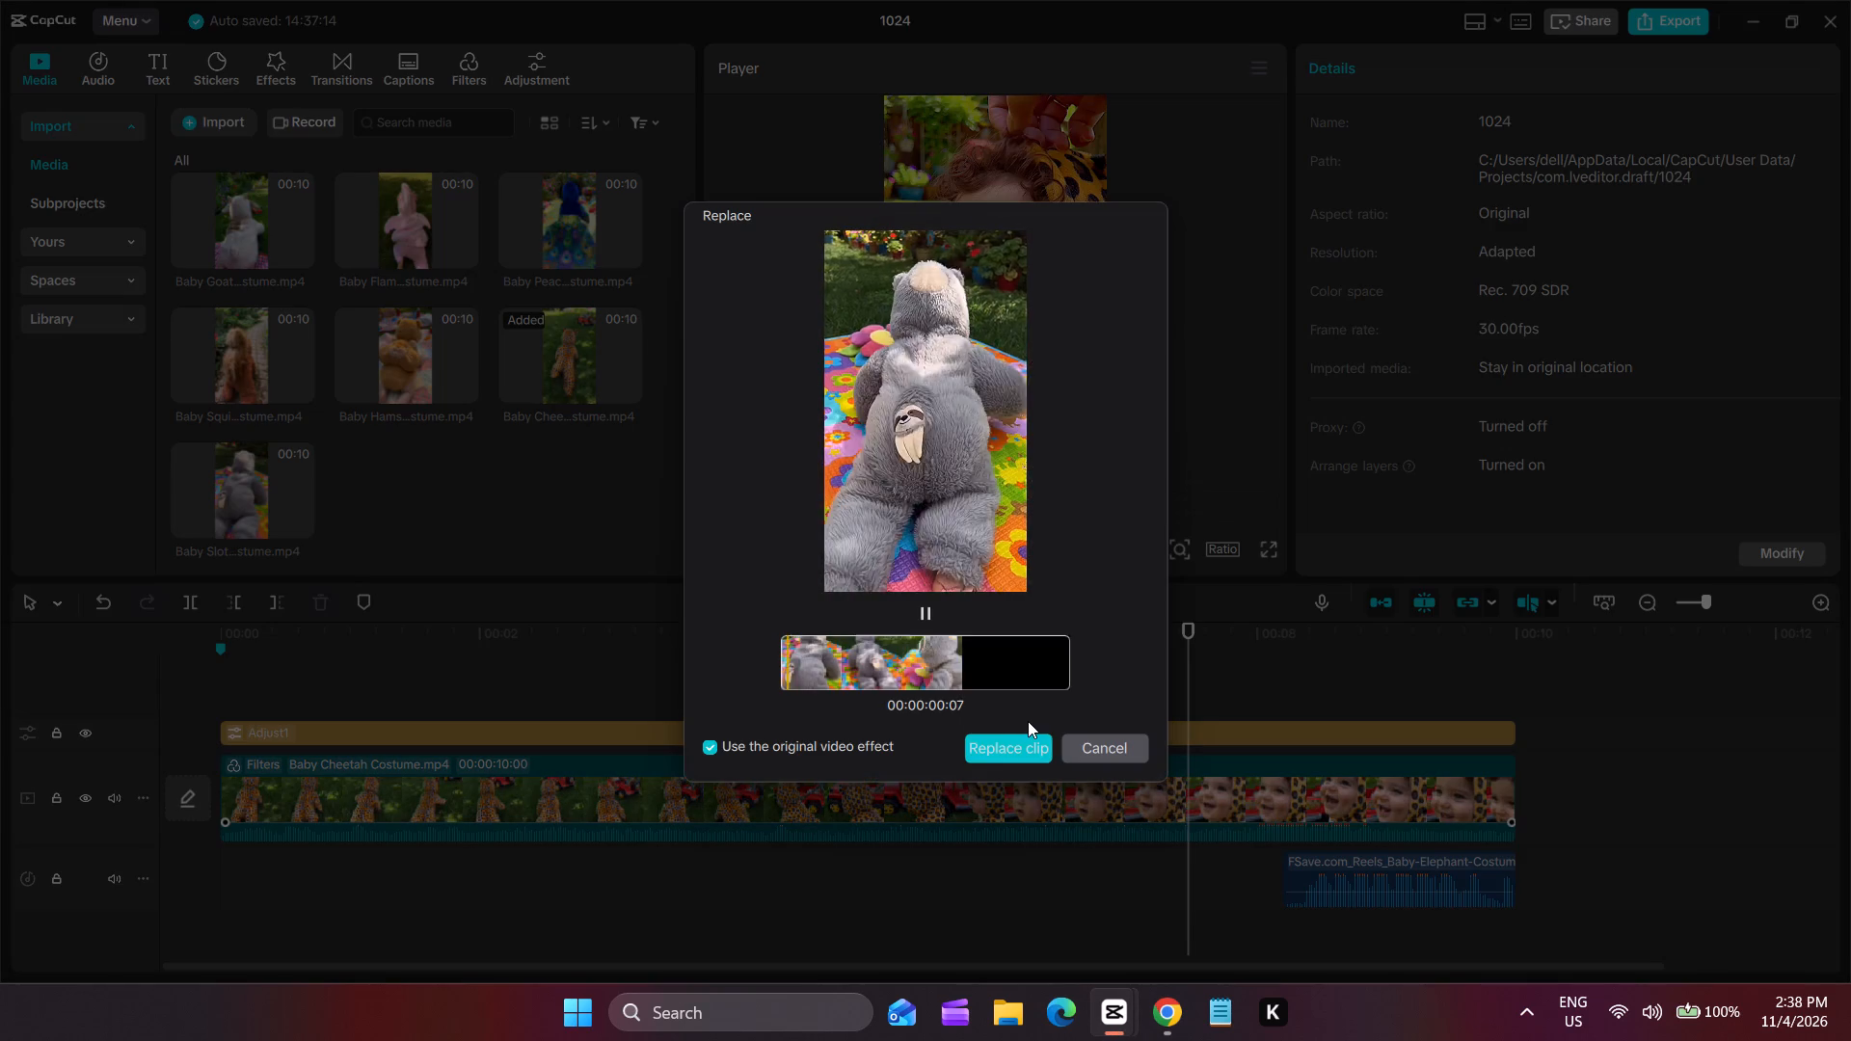
{"action": "left_click", "coordinate": [1016, 740]}
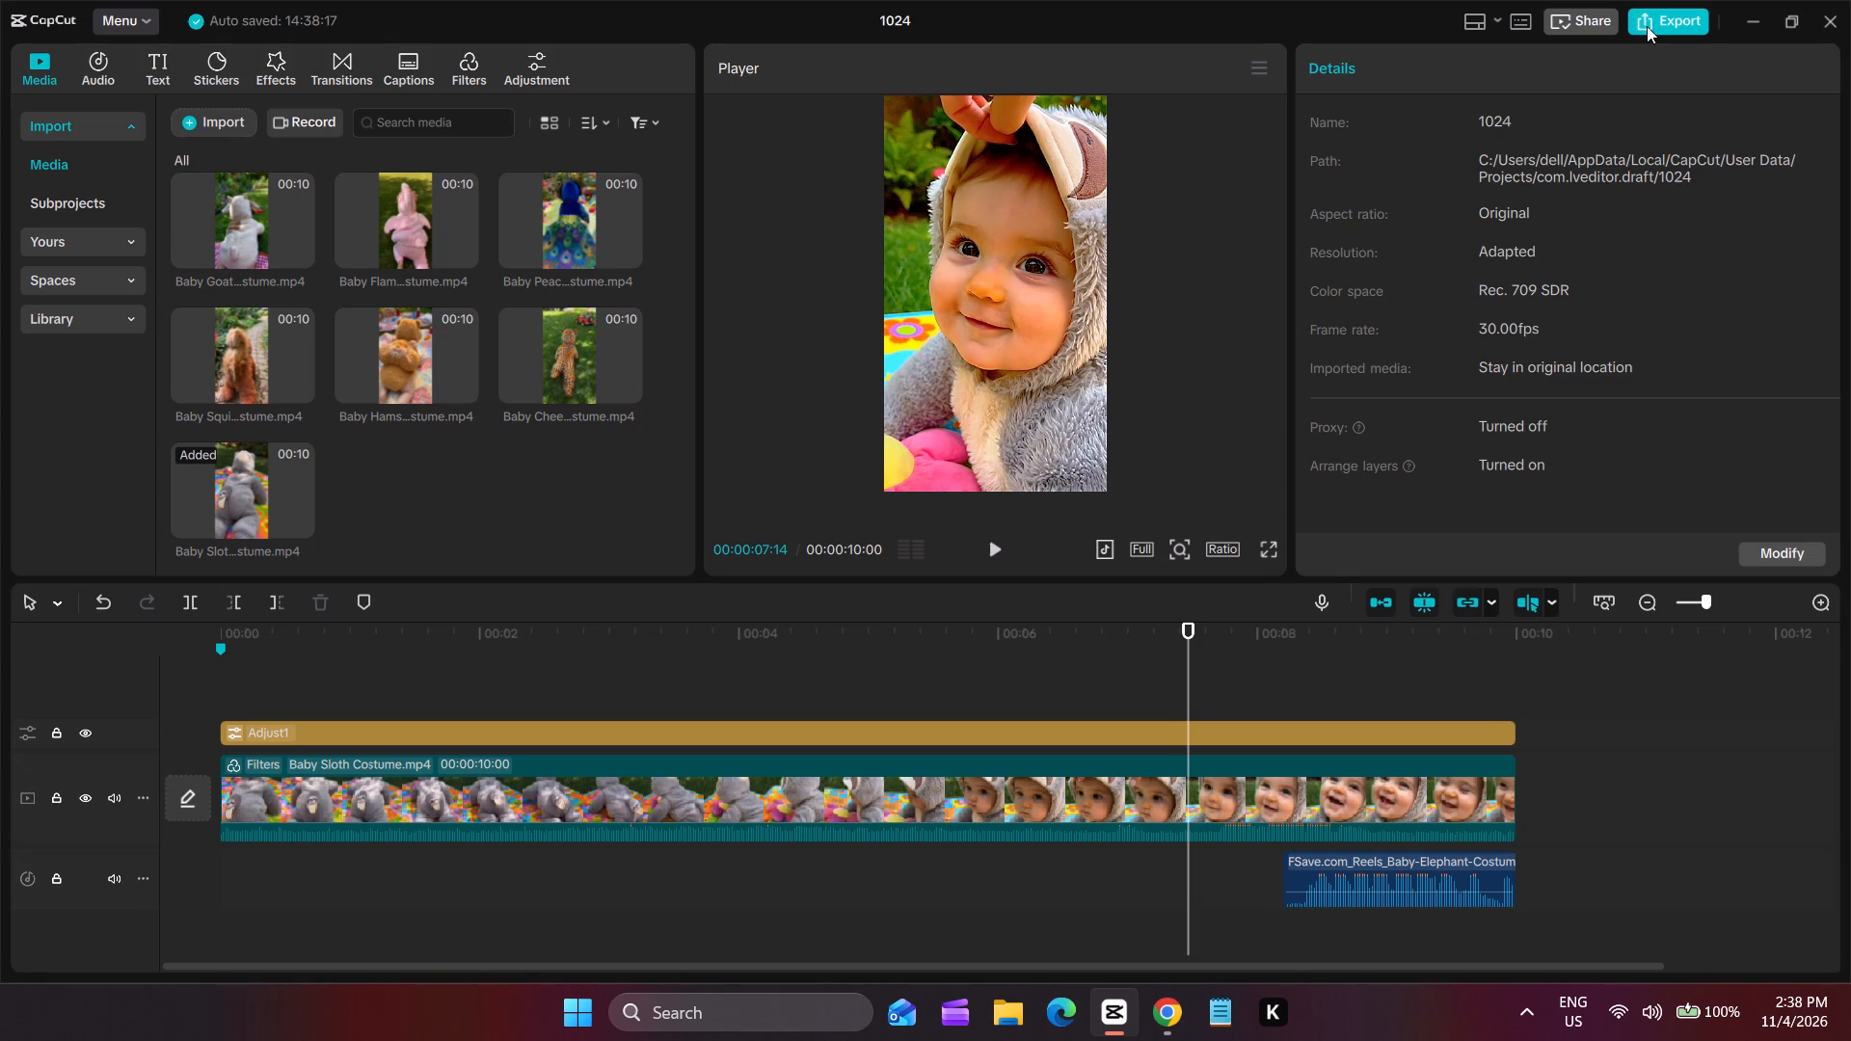
Export the sloth video to drive F: as DREAM 45 at a frame rate of 60fps and close the finished export.
{"action": "left_click", "coordinate": [1647, 26]}
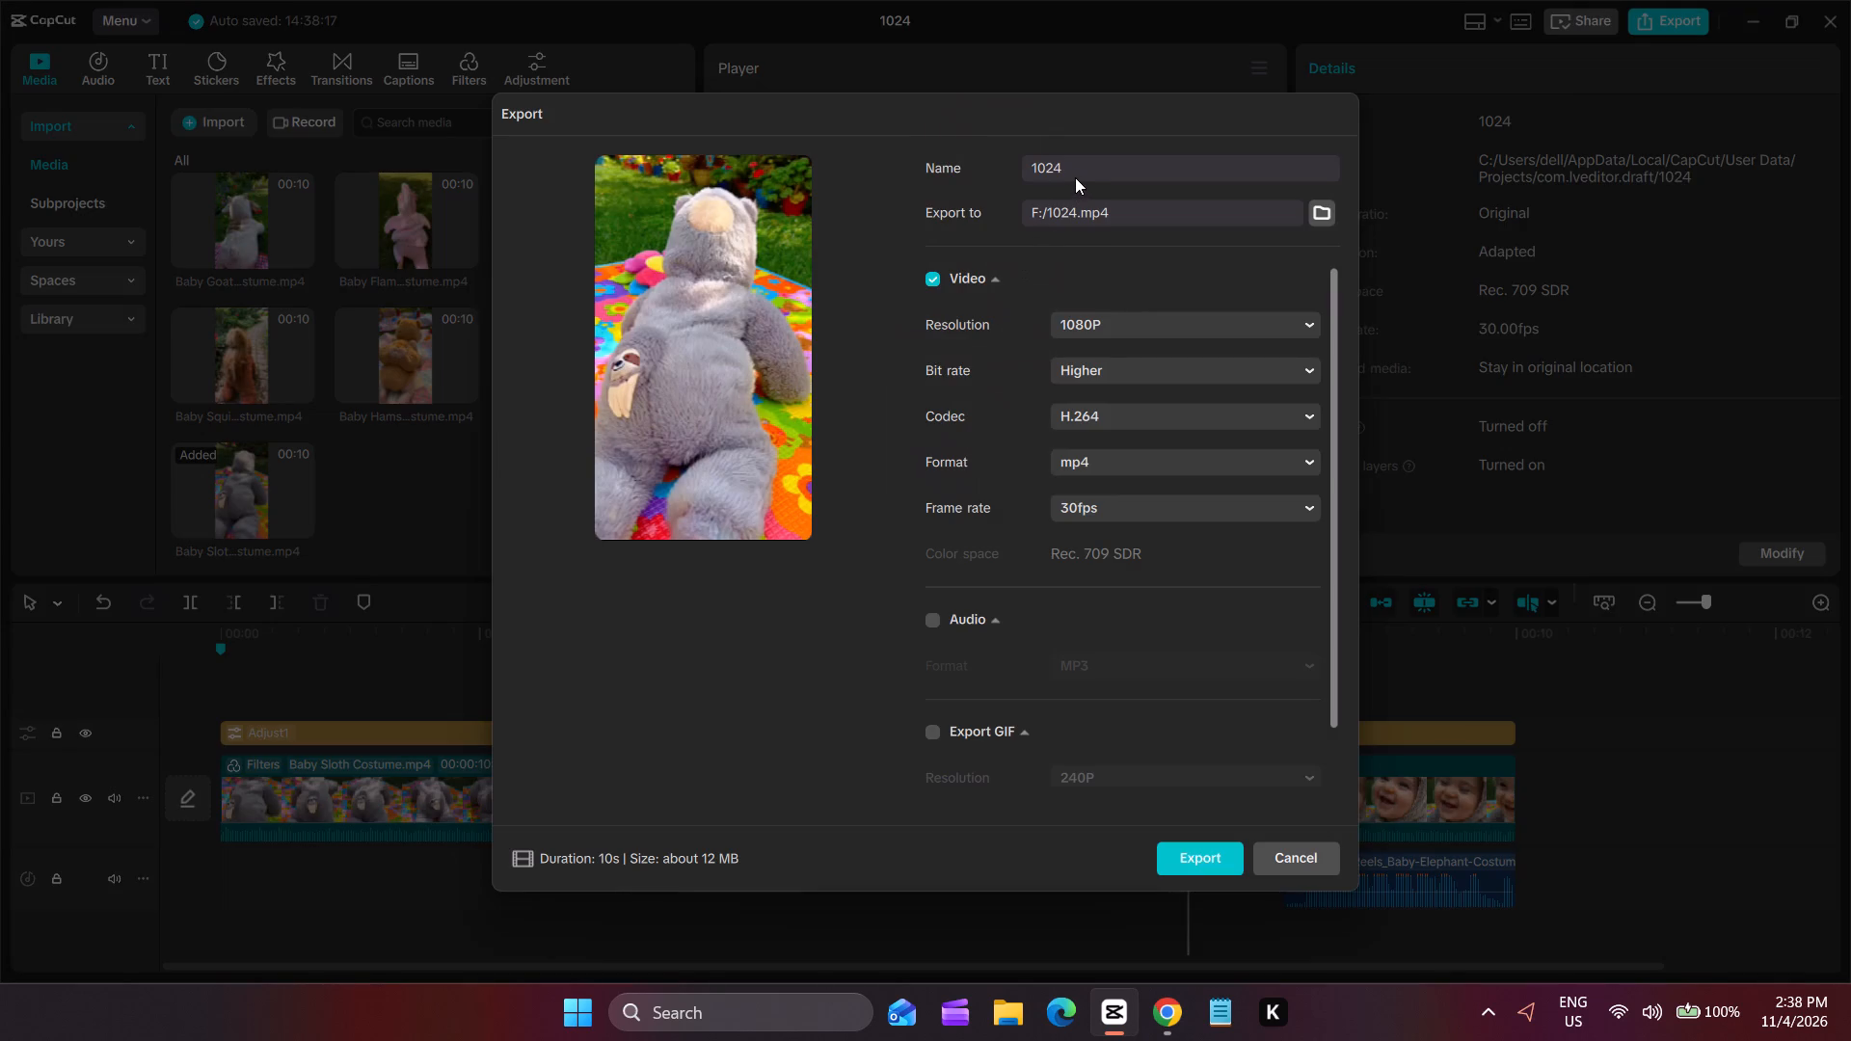
{"action": "double_click", "coordinate": [1075, 172]}
{"action": "key", "text": "ctrl+v"}
{"action": "type", "text": "45"}
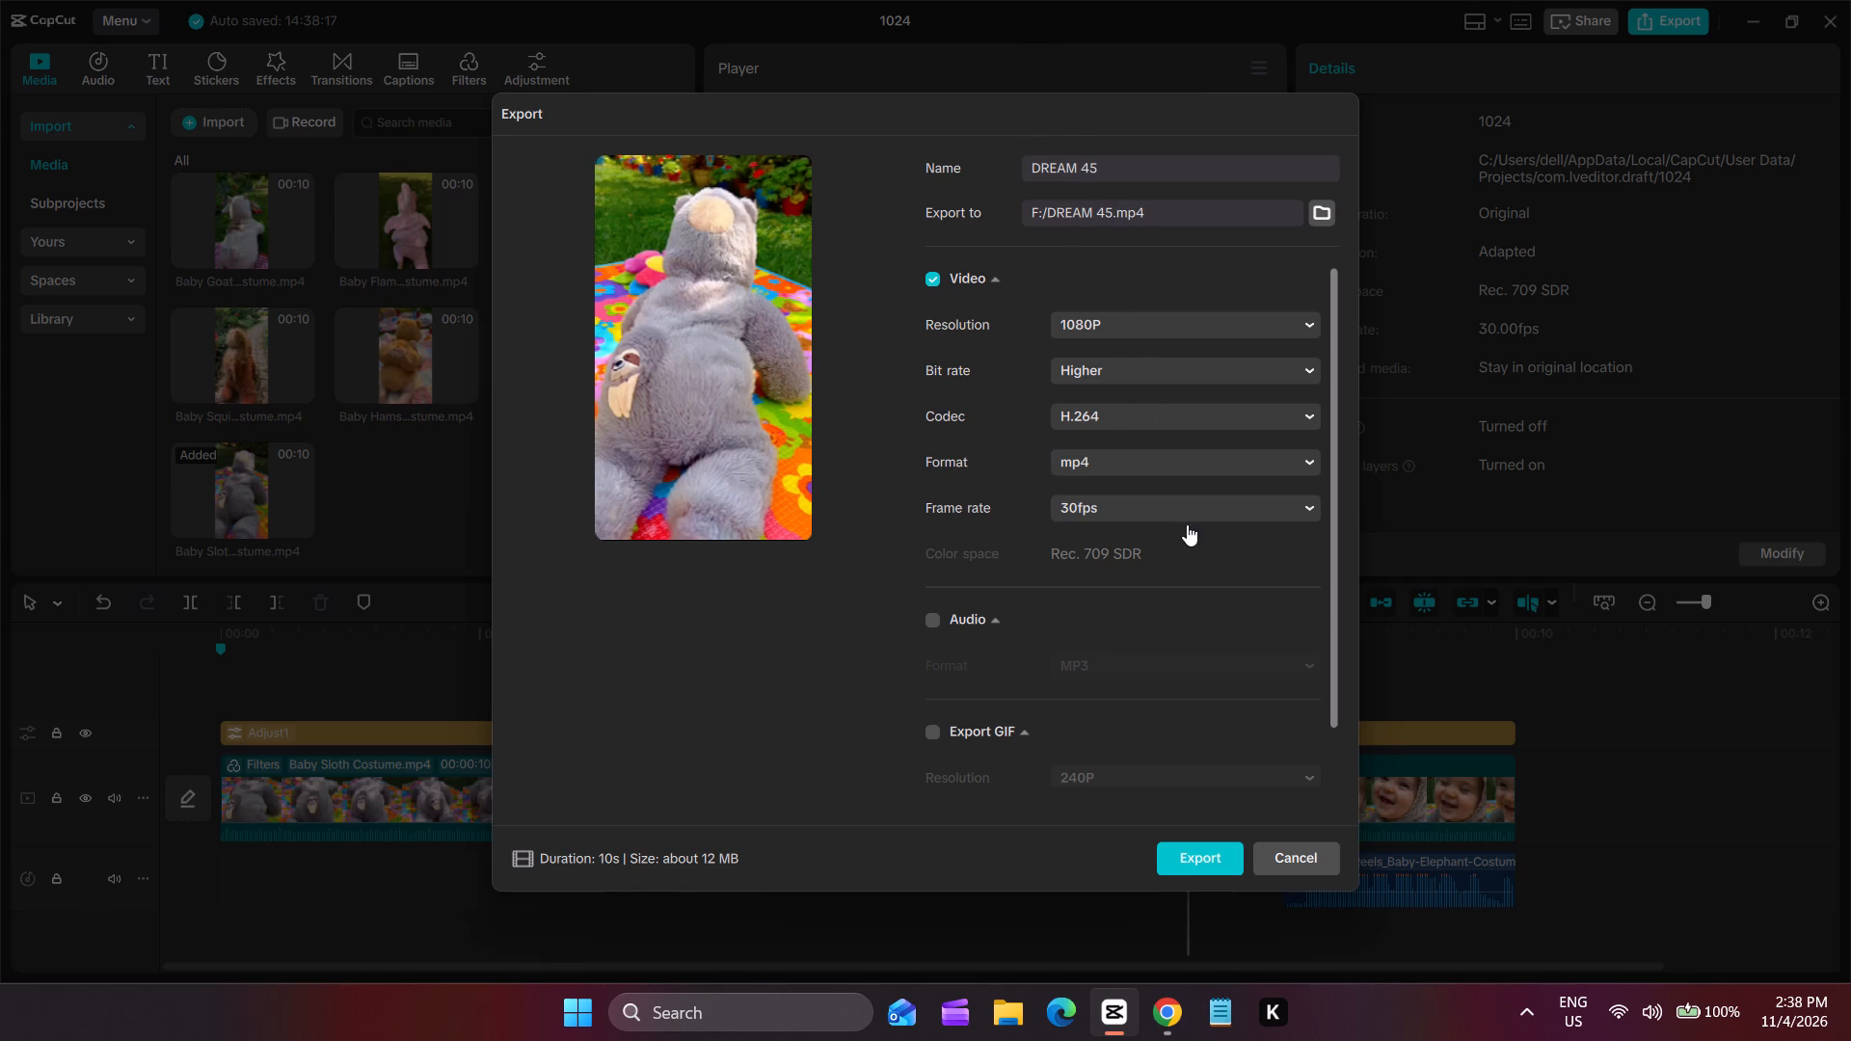
{"action": "left_click", "coordinate": [1248, 511]}
{"action": "left_click", "coordinate": [1230, 787]}
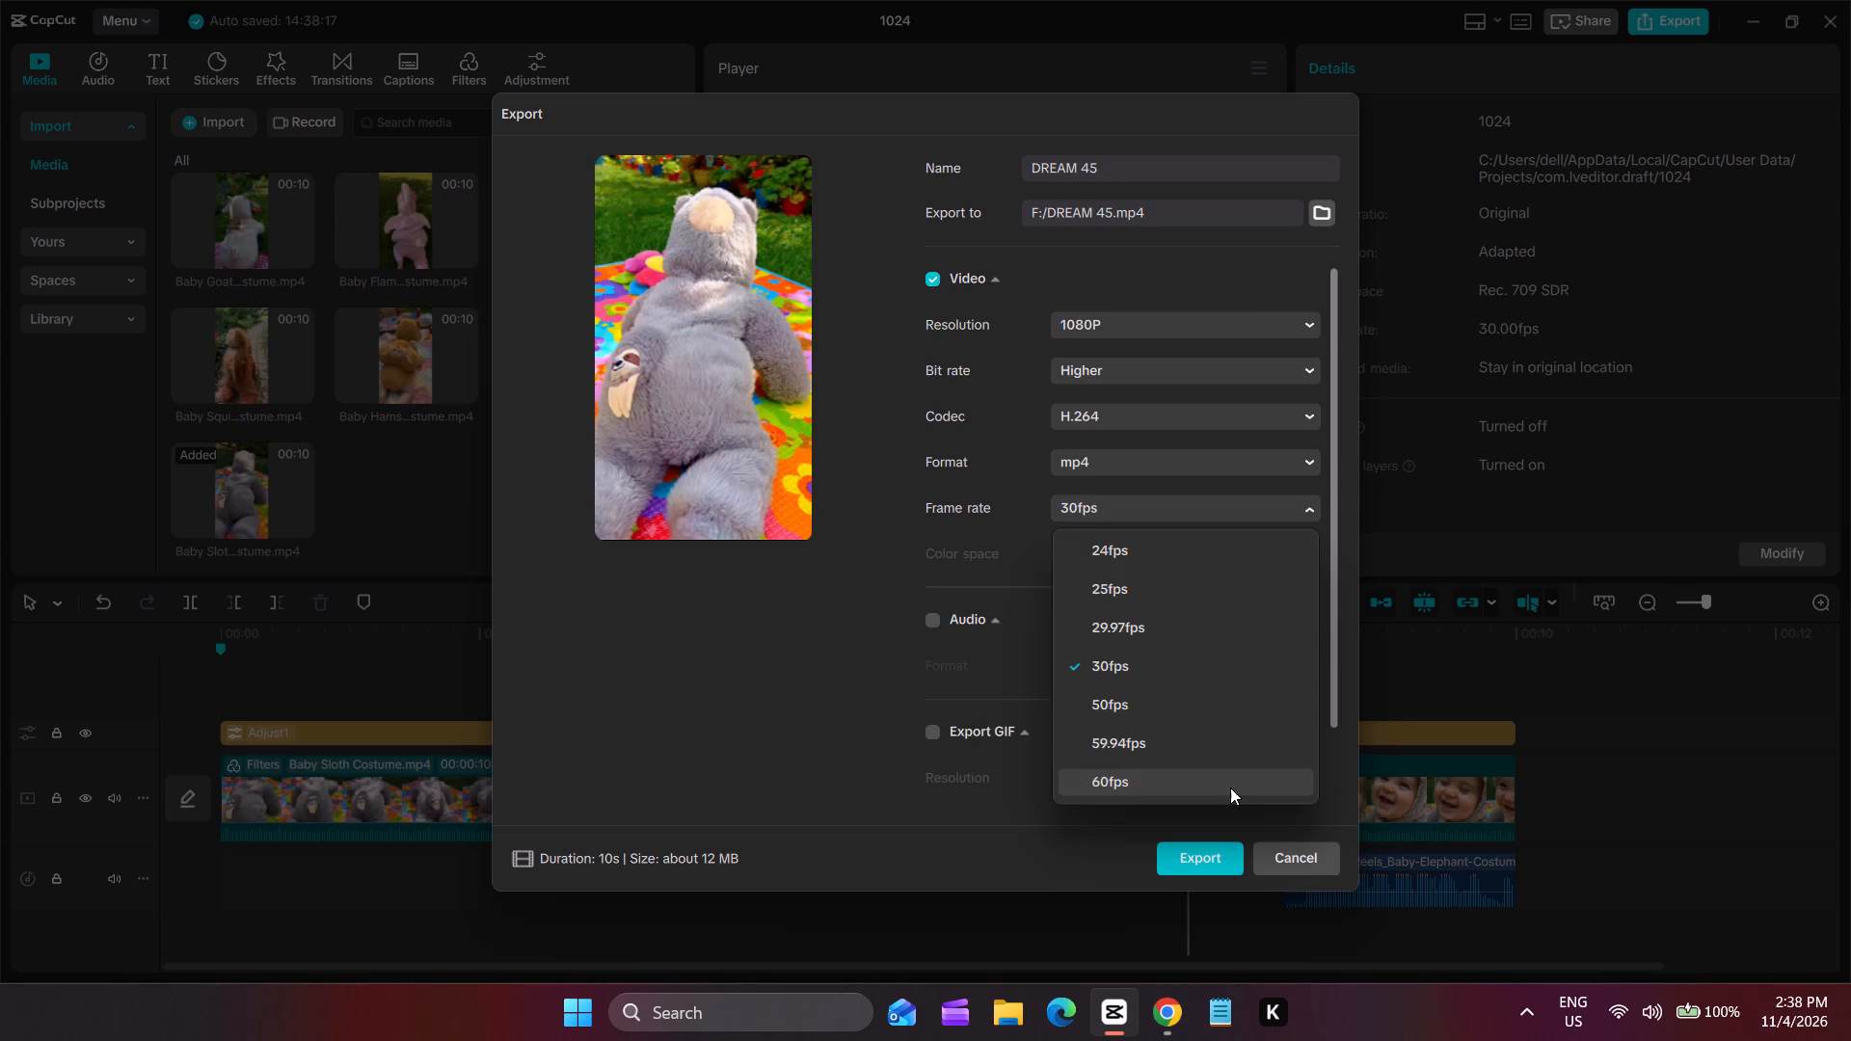
{"action": "left_click", "coordinate": [1218, 851]}
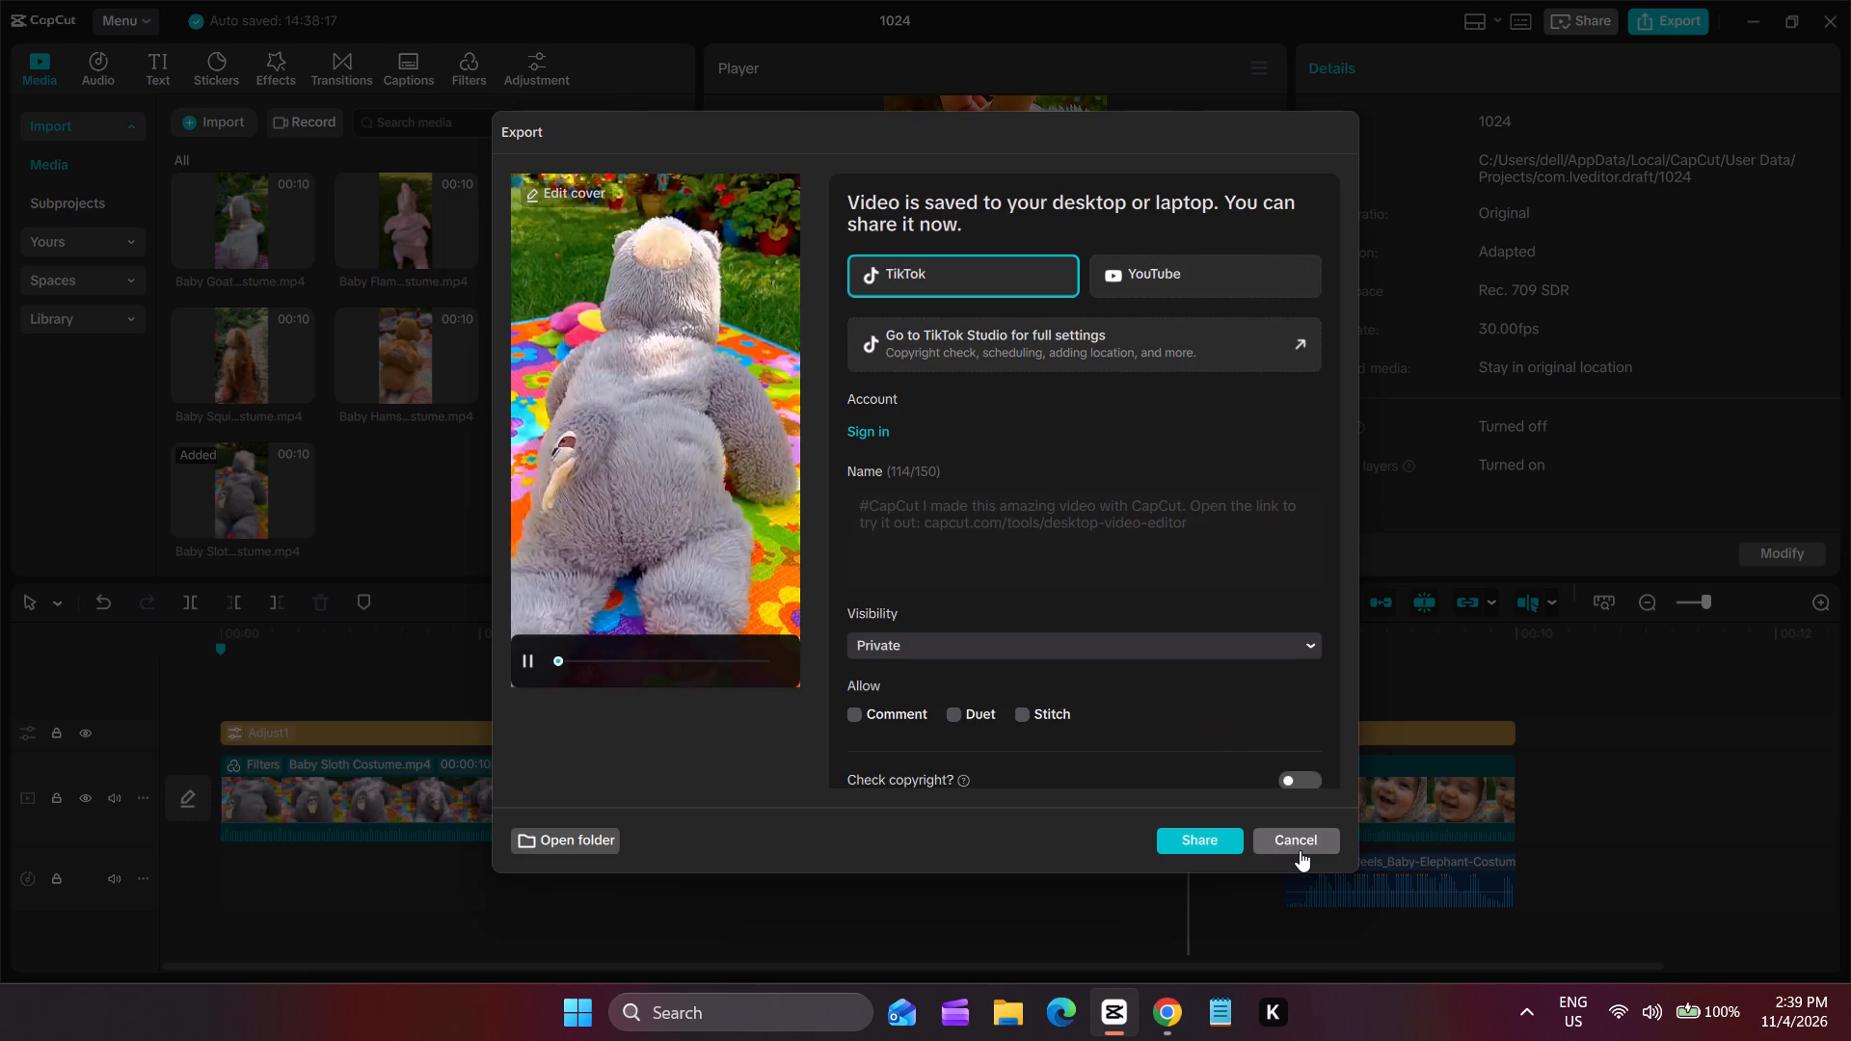
{"action": "left_click", "coordinate": [1300, 845]}
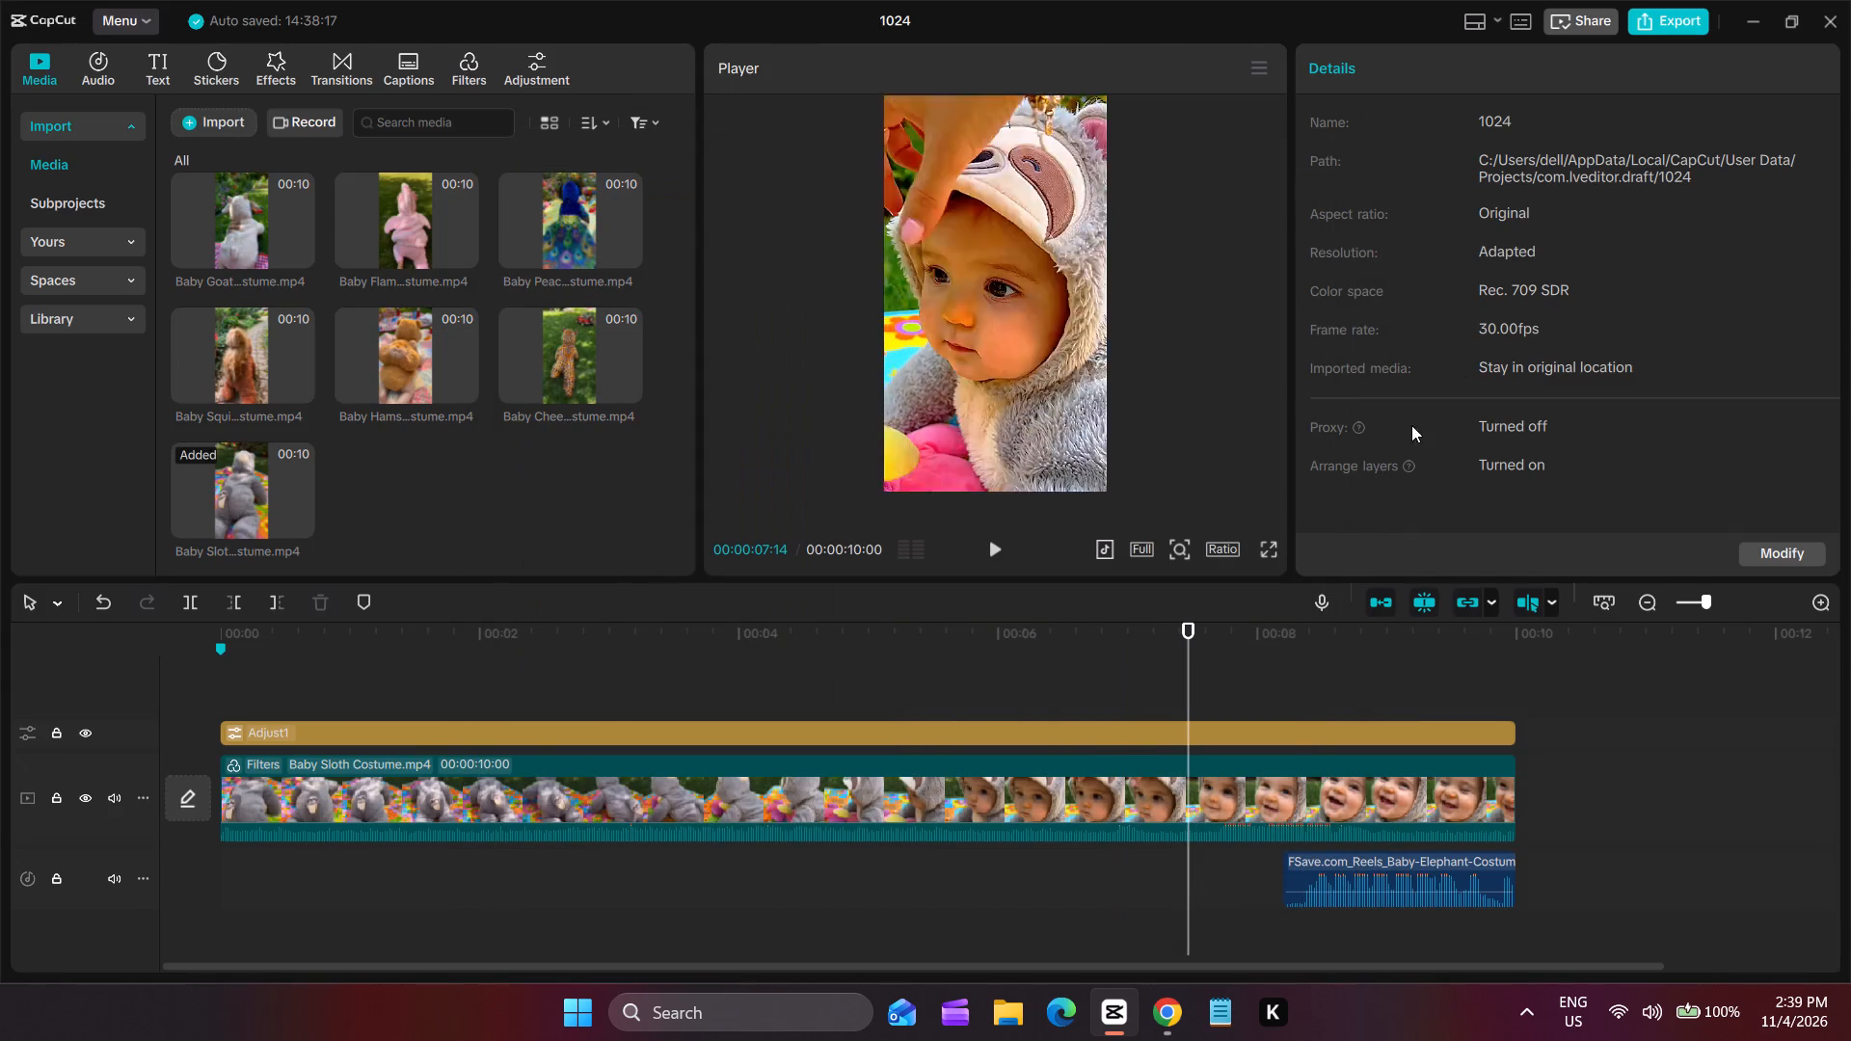
Close the 1024 project and exit CapCut.
{"action": "left_click", "coordinate": [1816, 32]}
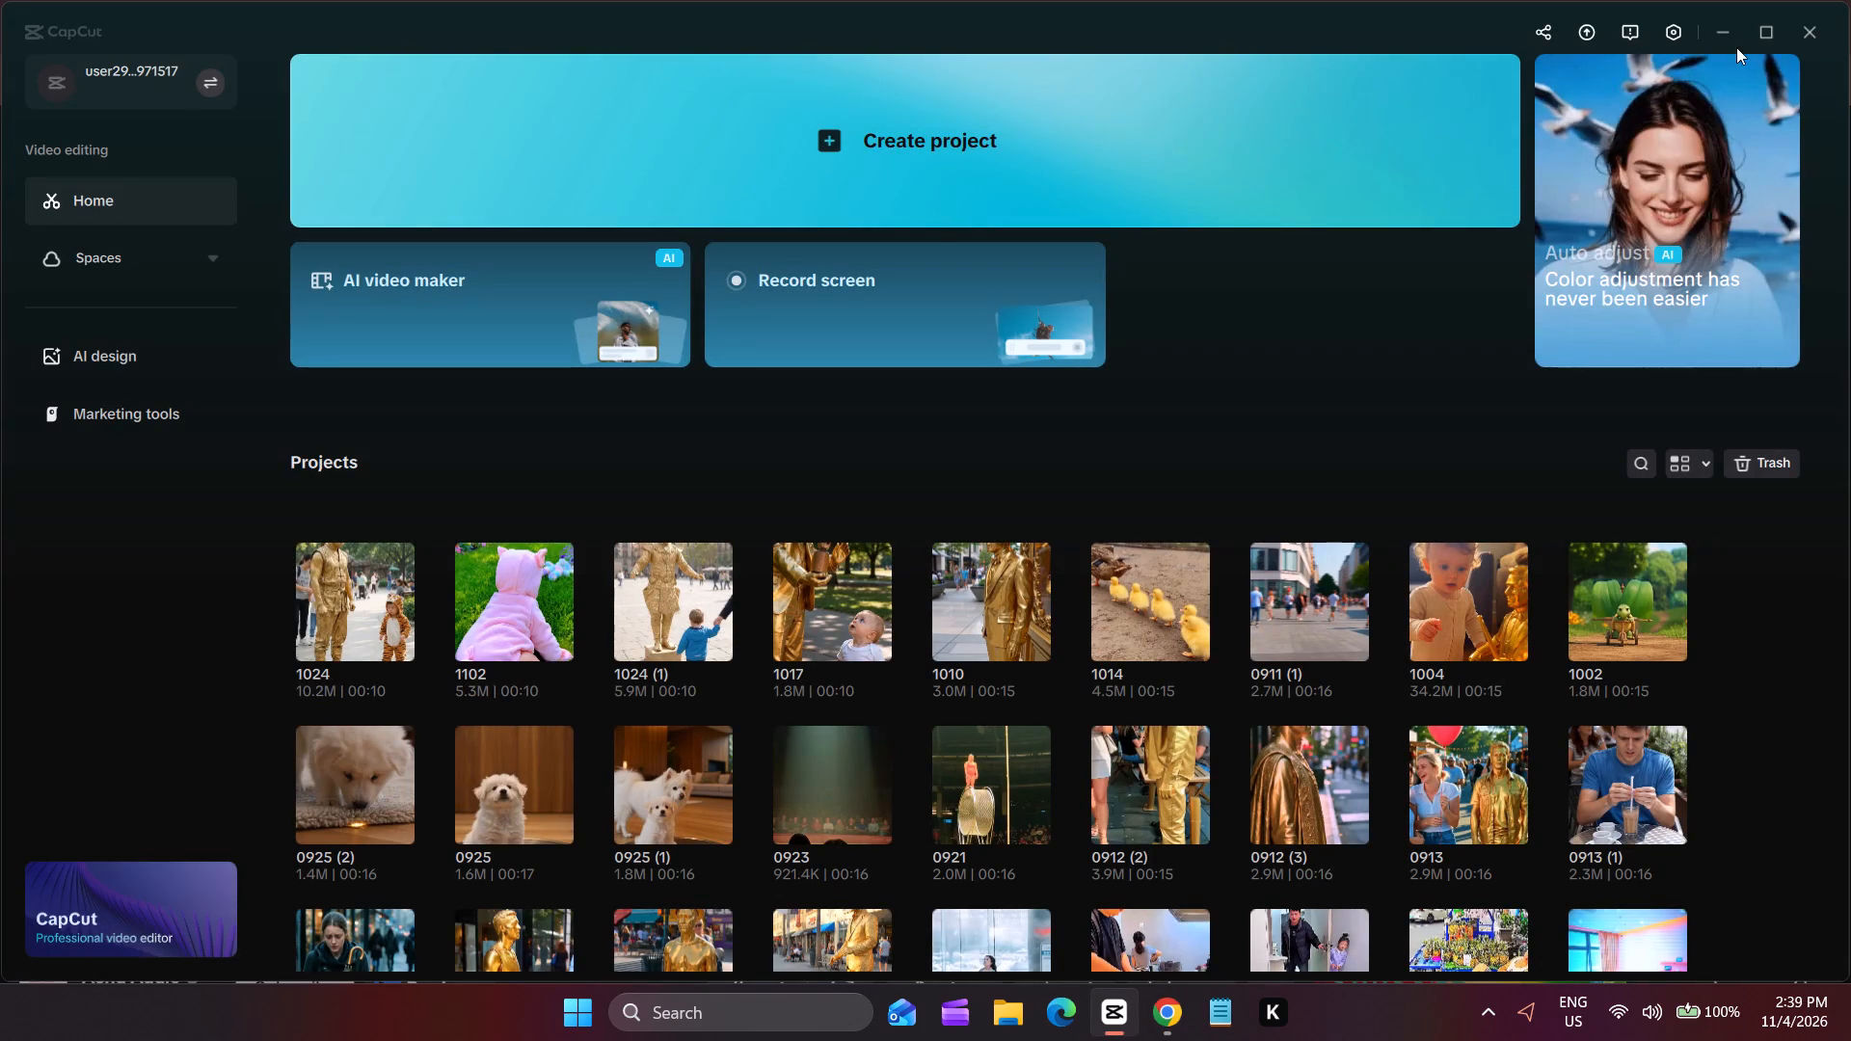
{"action": "left_click", "coordinate": [1799, 28]}
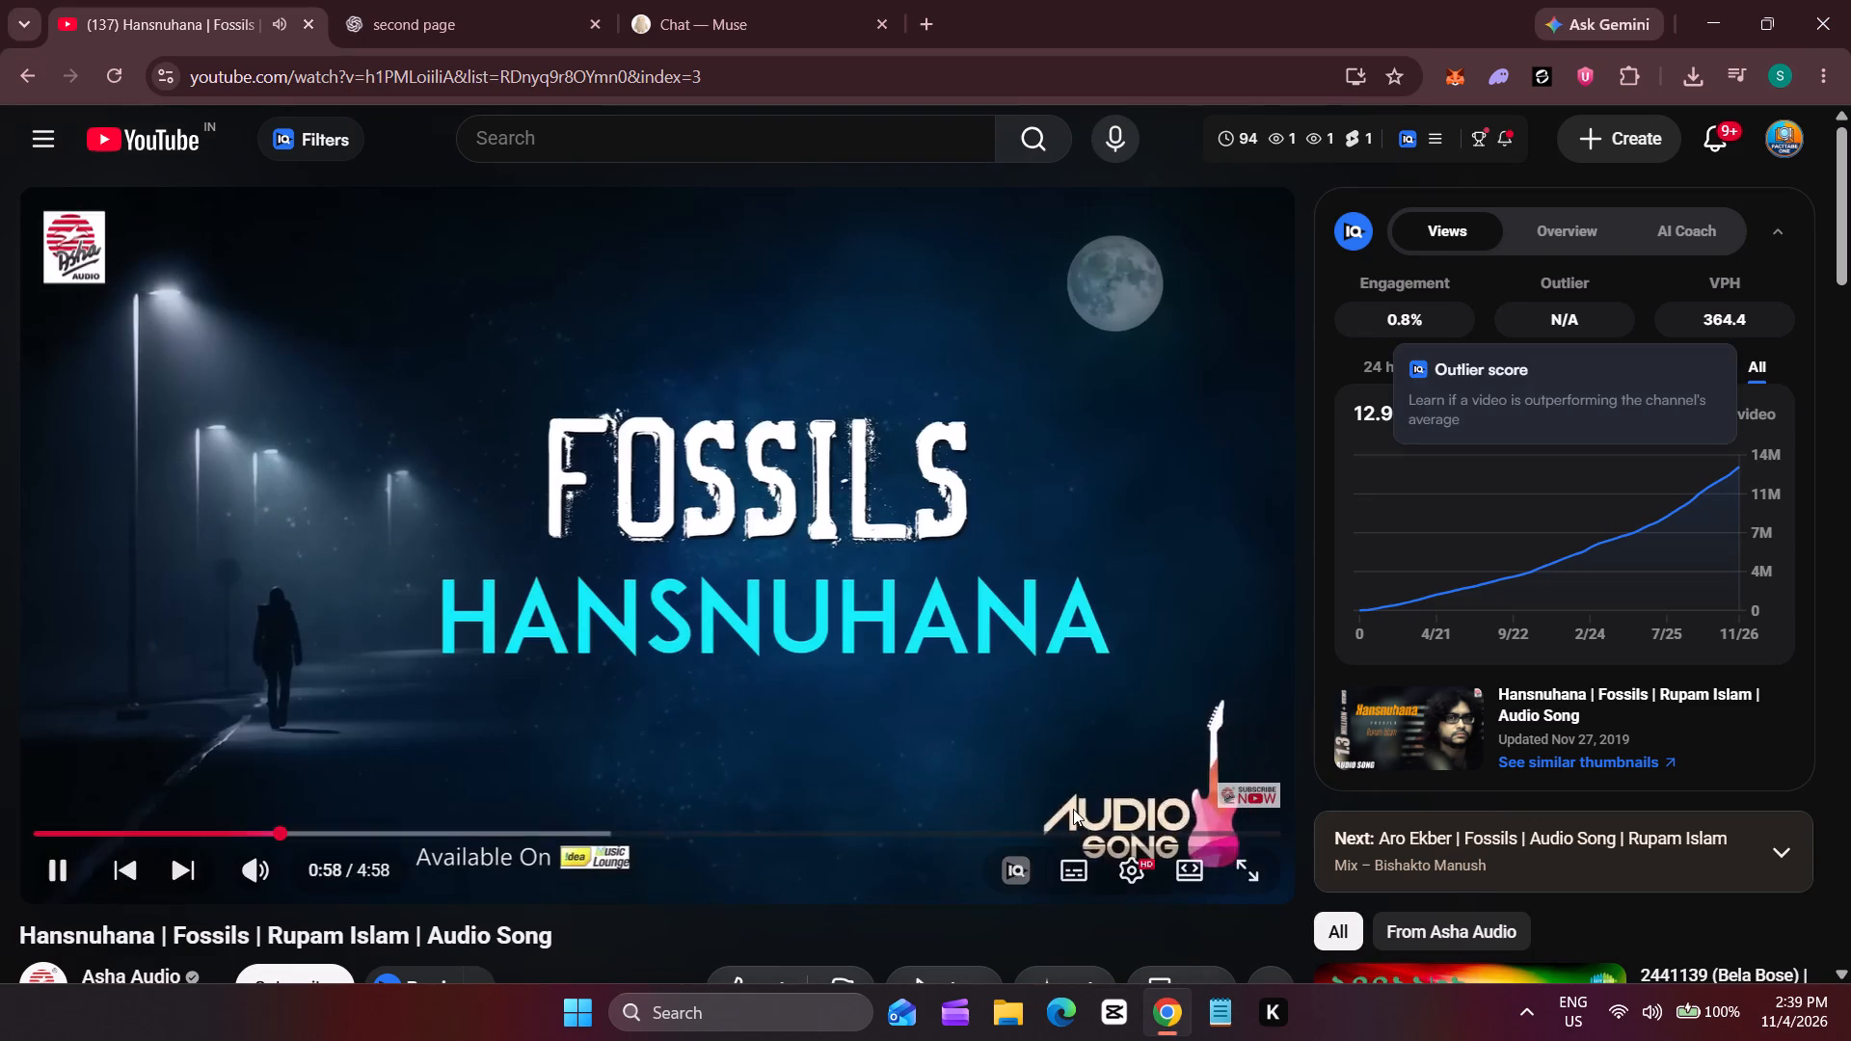
Open the Calculator app from the recent searches in Windows search.
{"action": "left_click", "coordinate": [828, 1018]}
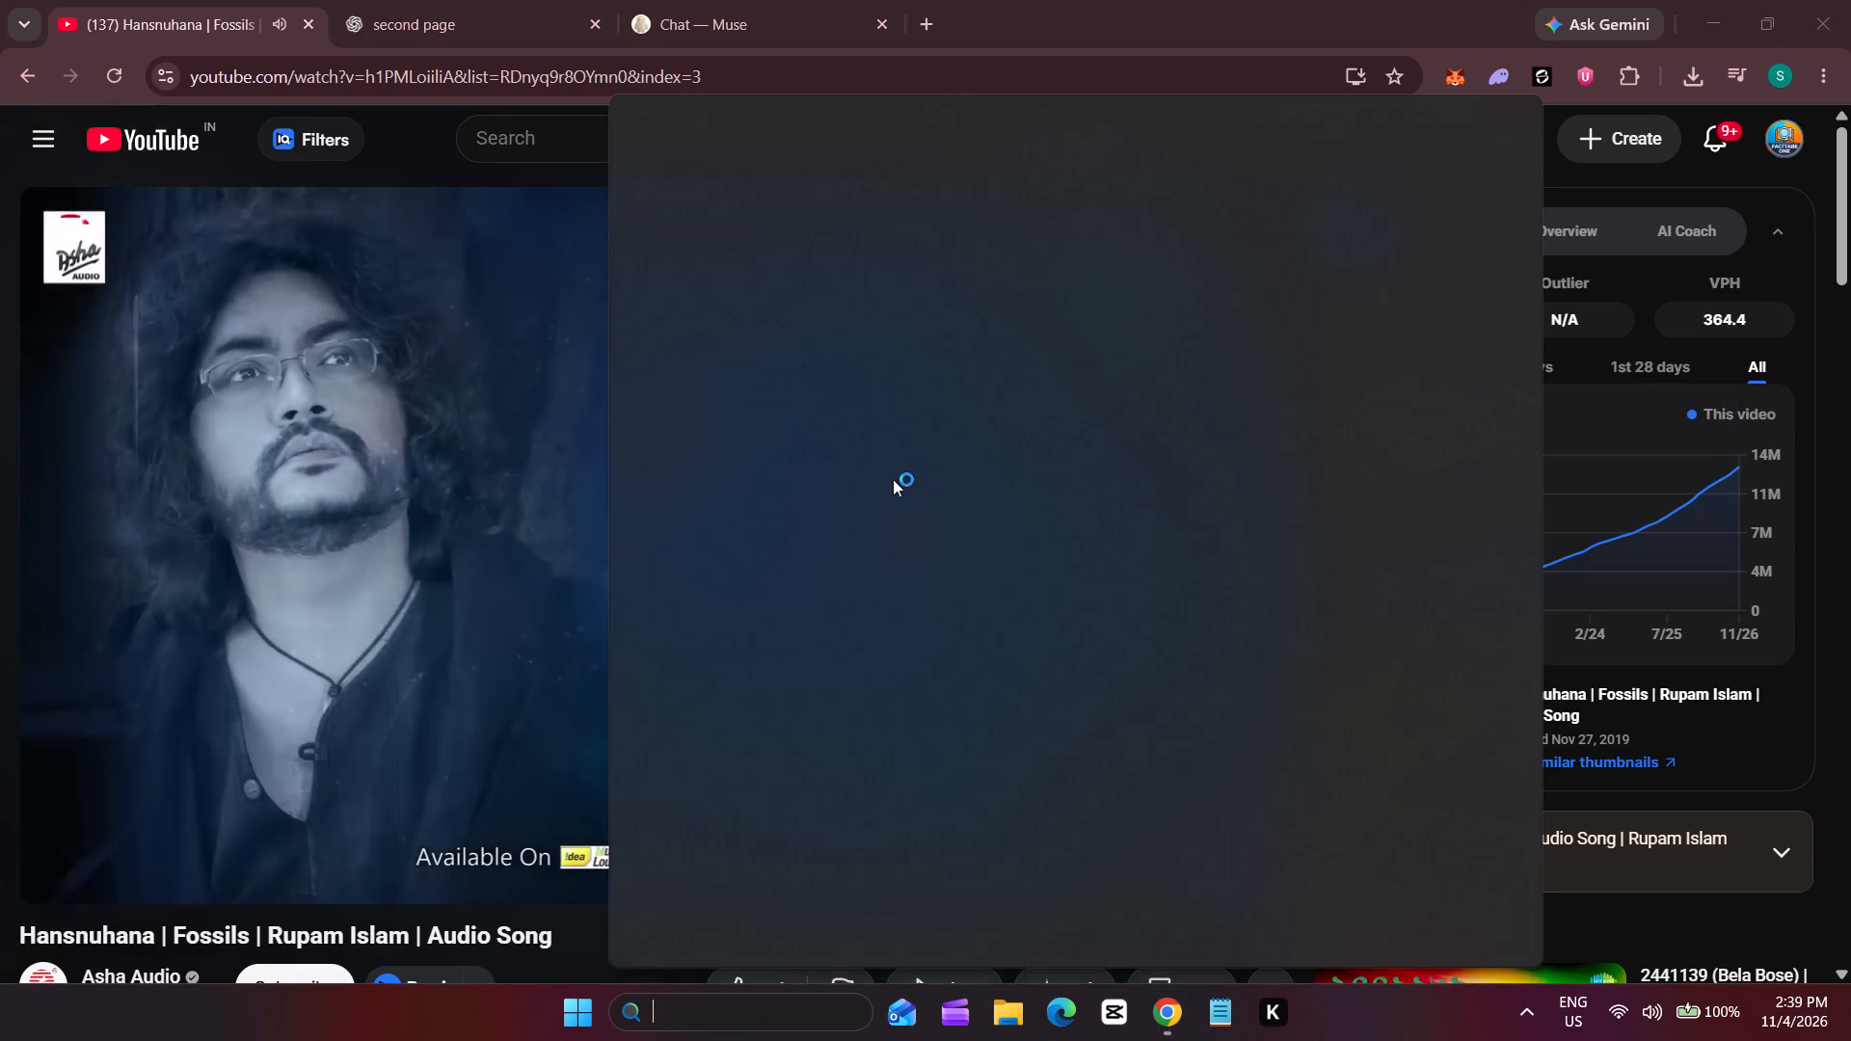
{"action": "left_click", "coordinate": [875, 315]}
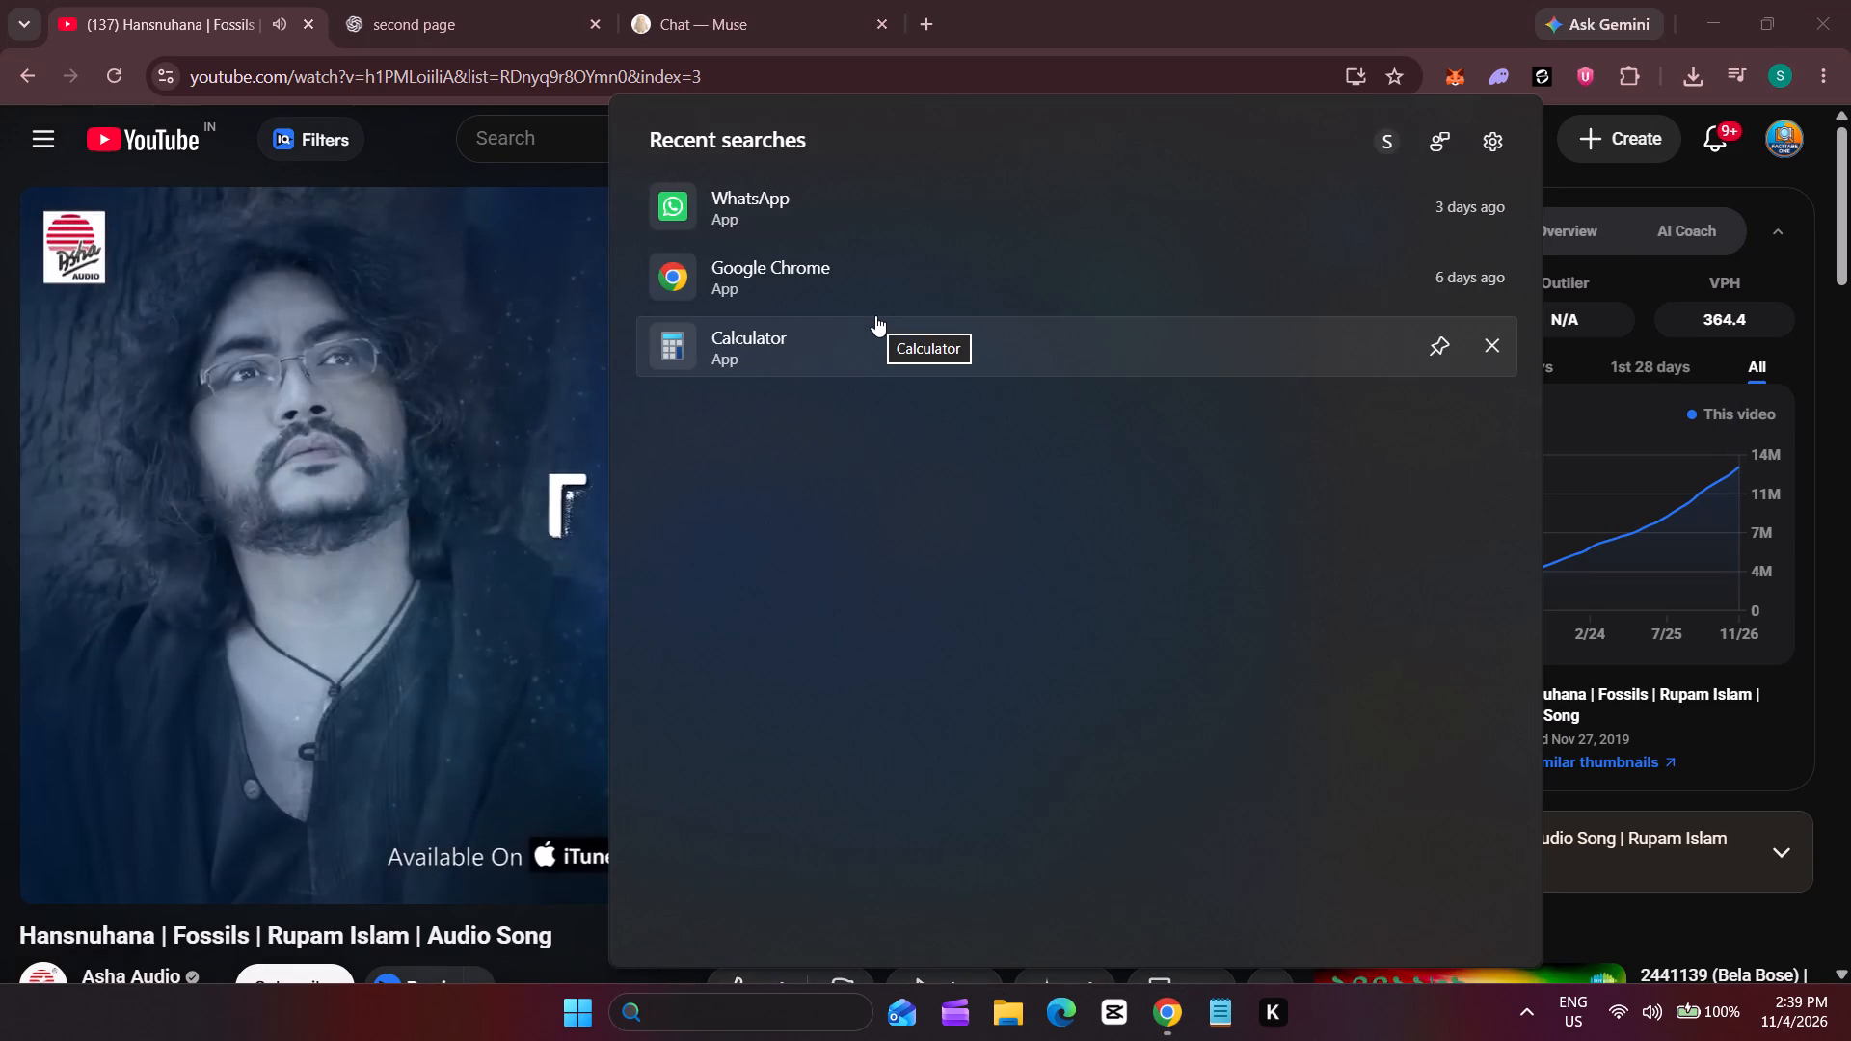